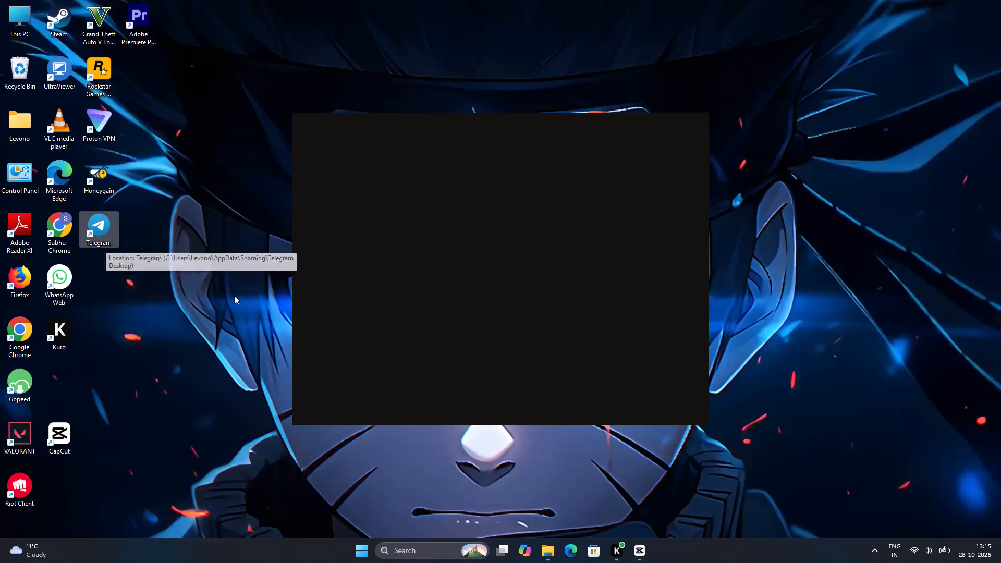
Launch Telegram from the desktop.
double_click(99, 228)
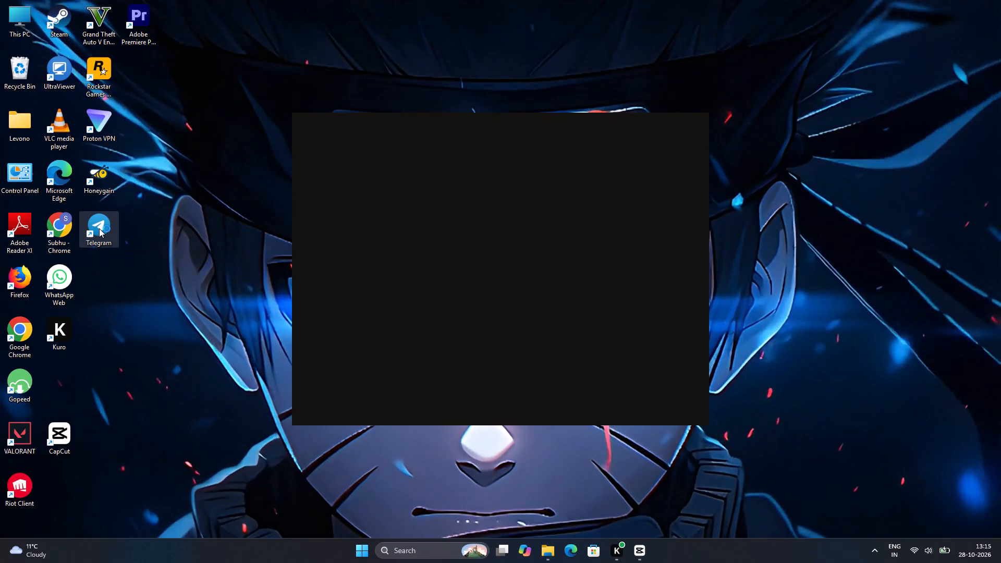
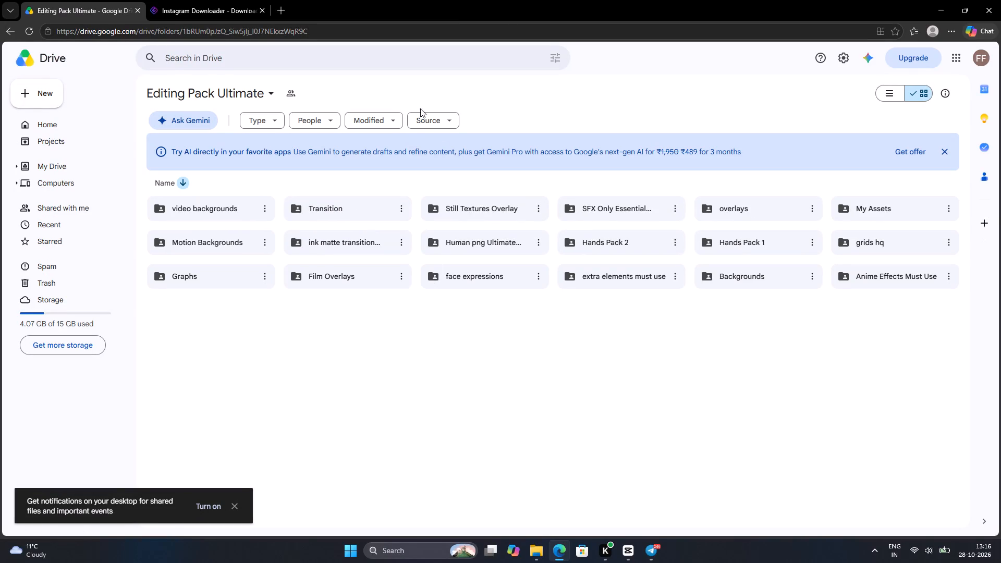
Open the SFX Only Essential sound effects folder in the Editing Pack Ultimate Drive folder and look through its audio files.
click(647, 205)
double_click(647, 205)
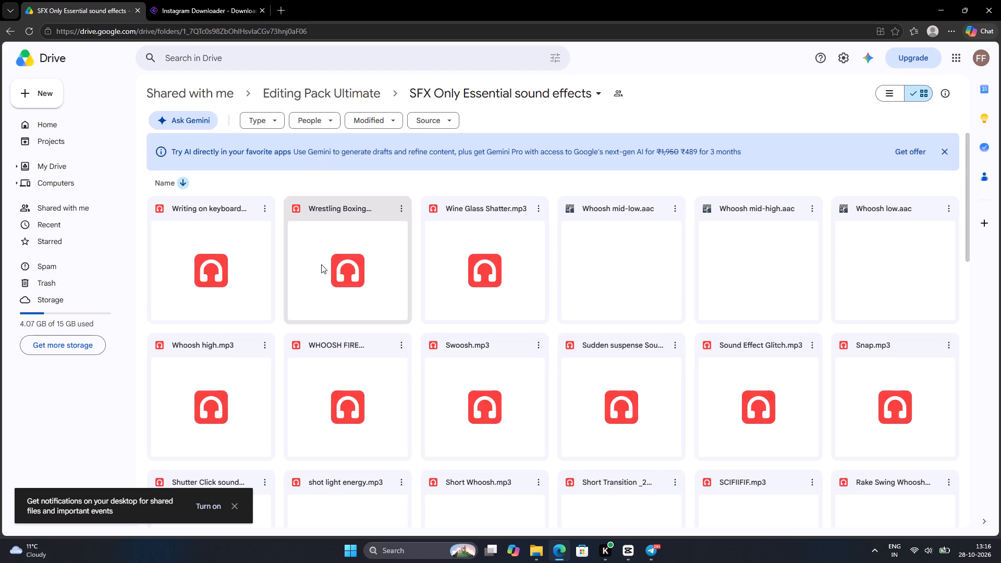
scroll(362, 305, down, 11)
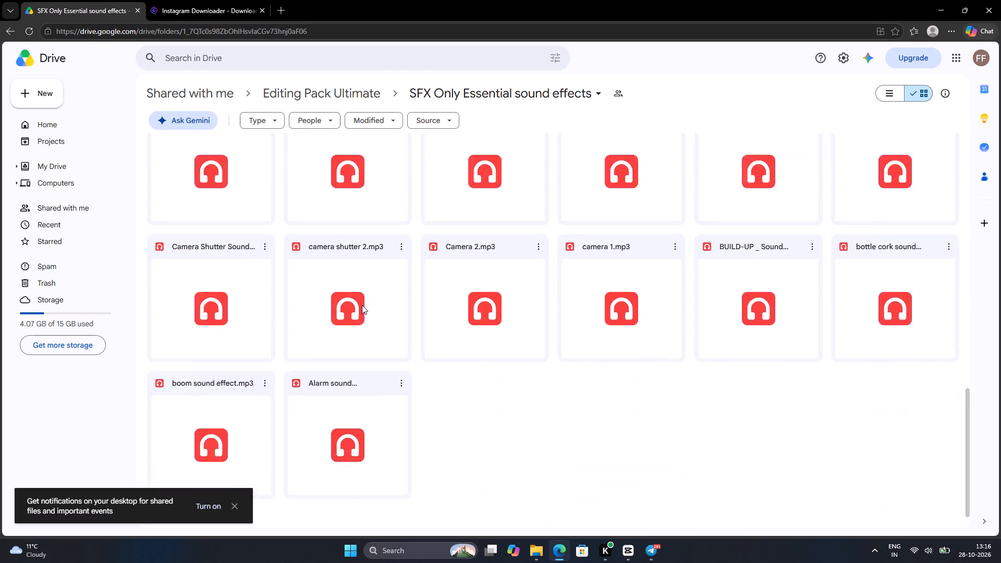
scroll(362, 305, up, 5)
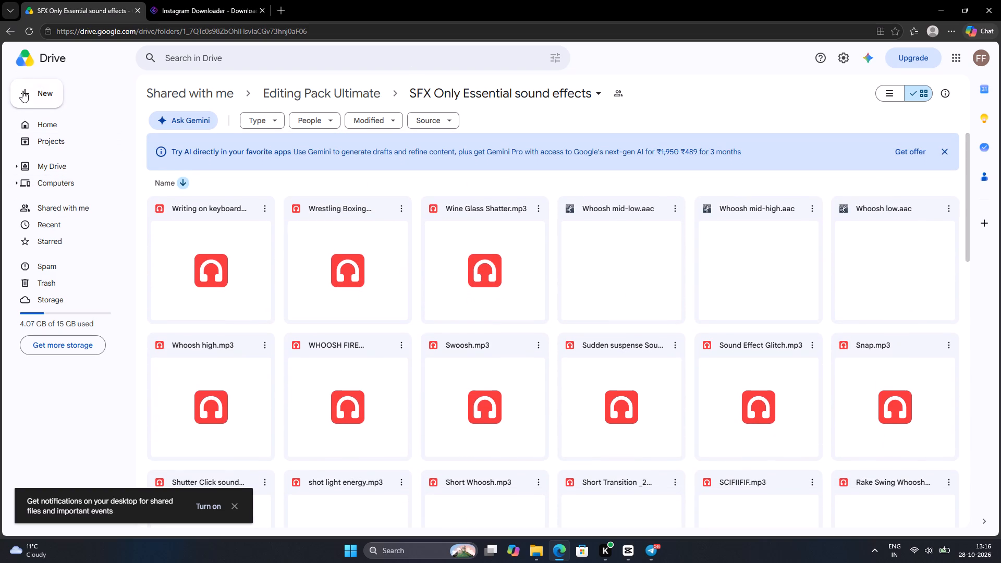
Go back to the Editing Pack Ultimate folder and download its SFX Only Essential sound effects folder.
click(10, 28)
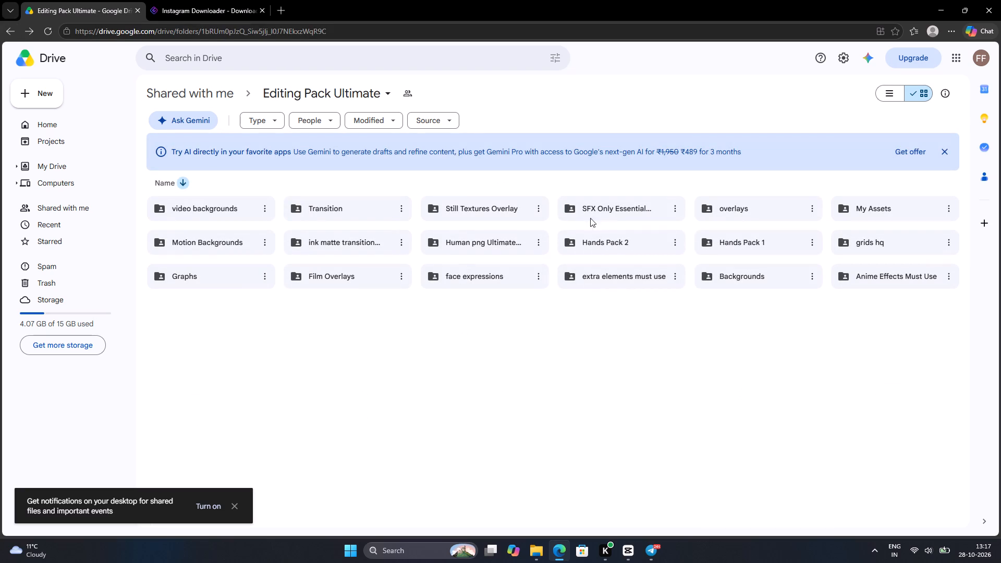
click(674, 209)
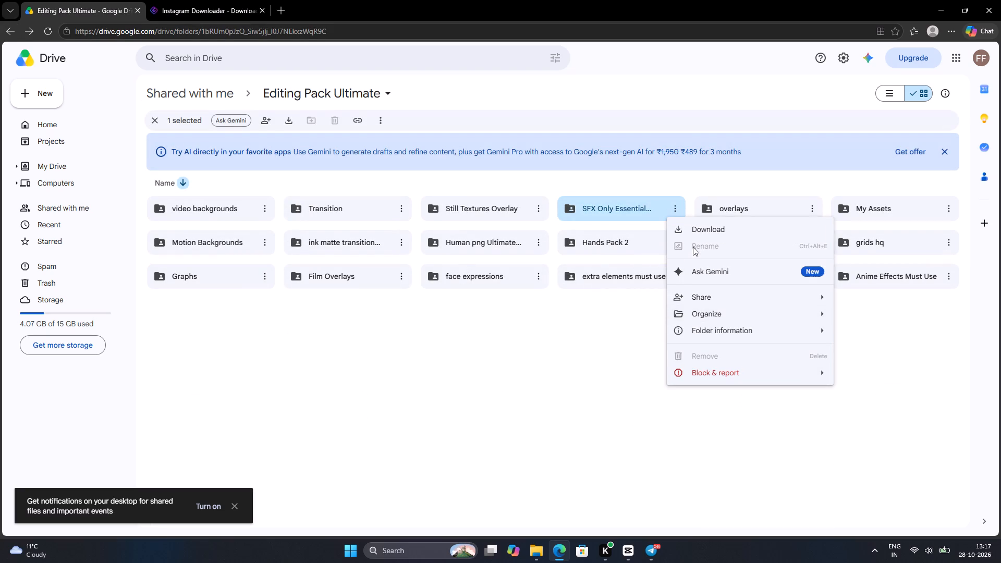
click(701, 229)
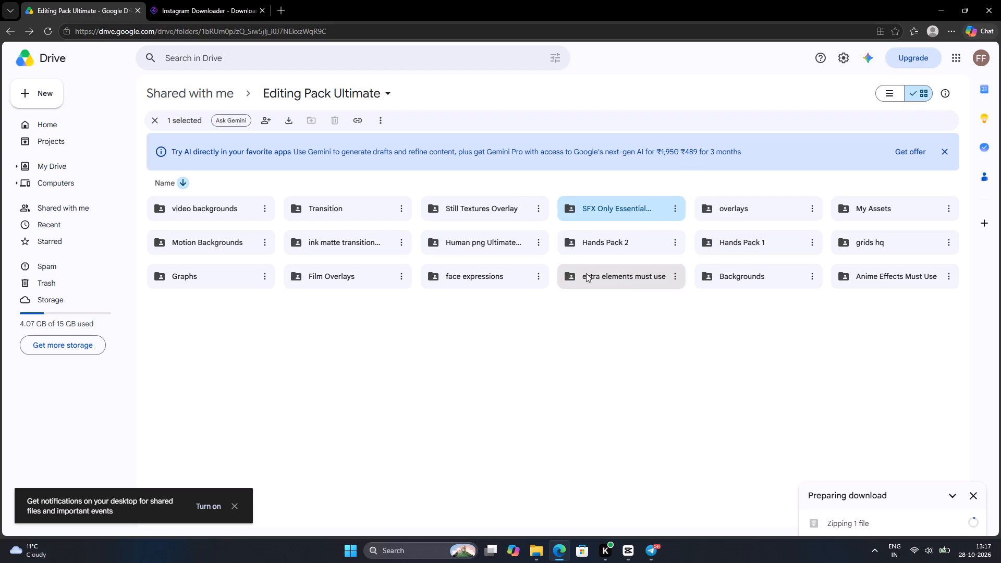
Look through the contents of the Film Overlays and Graphs folders, returning to Editing Pack Ultimate after each.
double_click(349, 275)
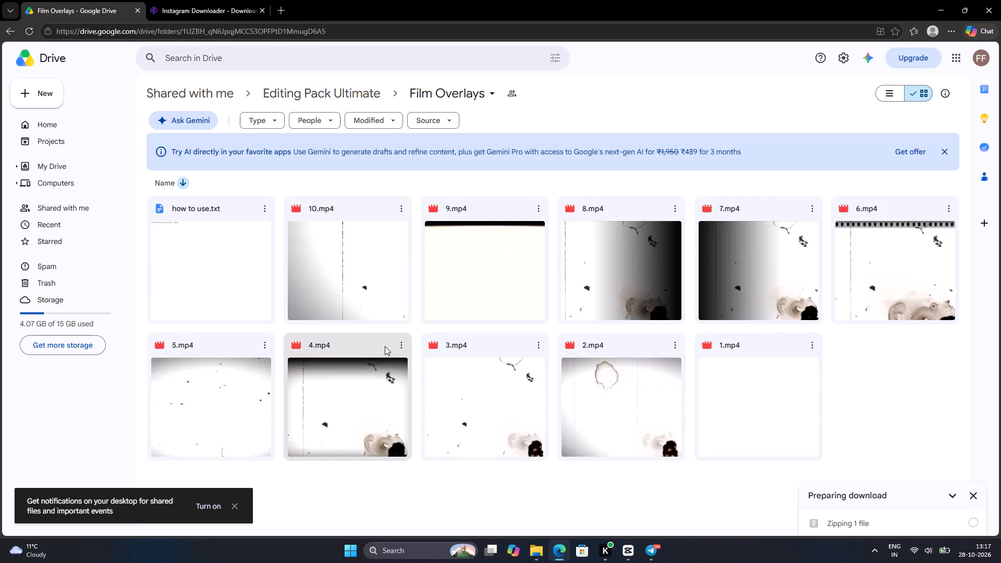
scroll(385, 346, down, 1)
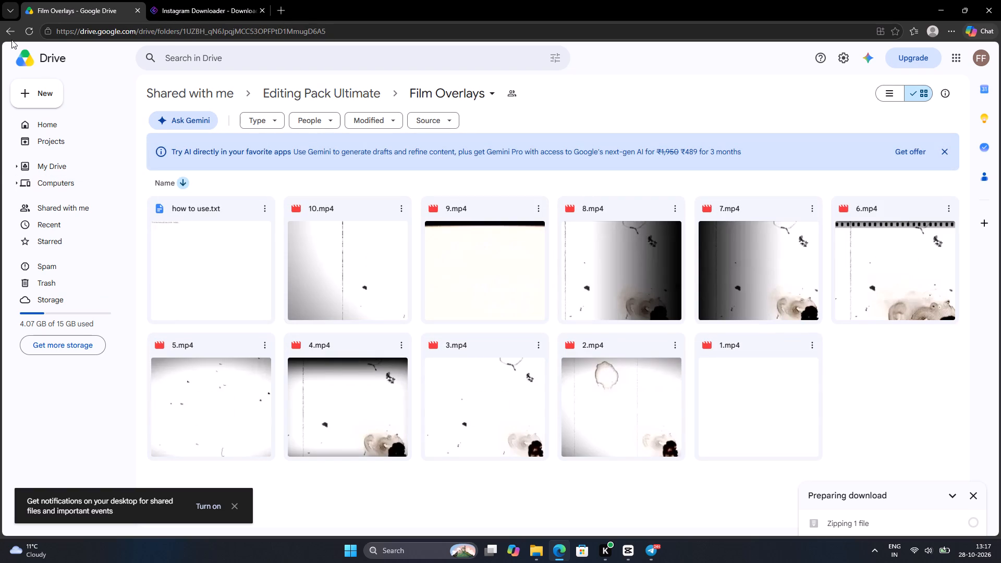
click(10, 36)
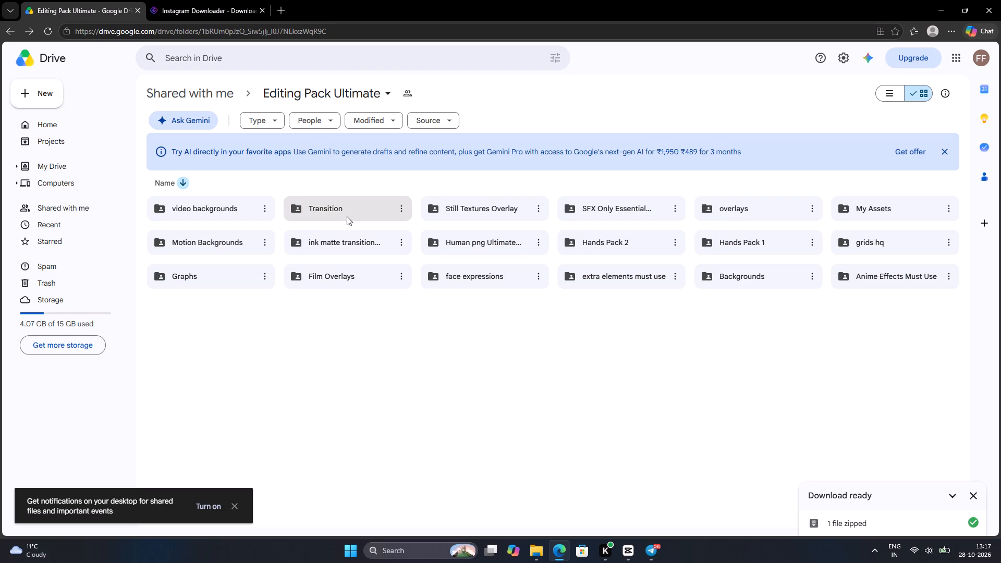
double_click(236, 270)
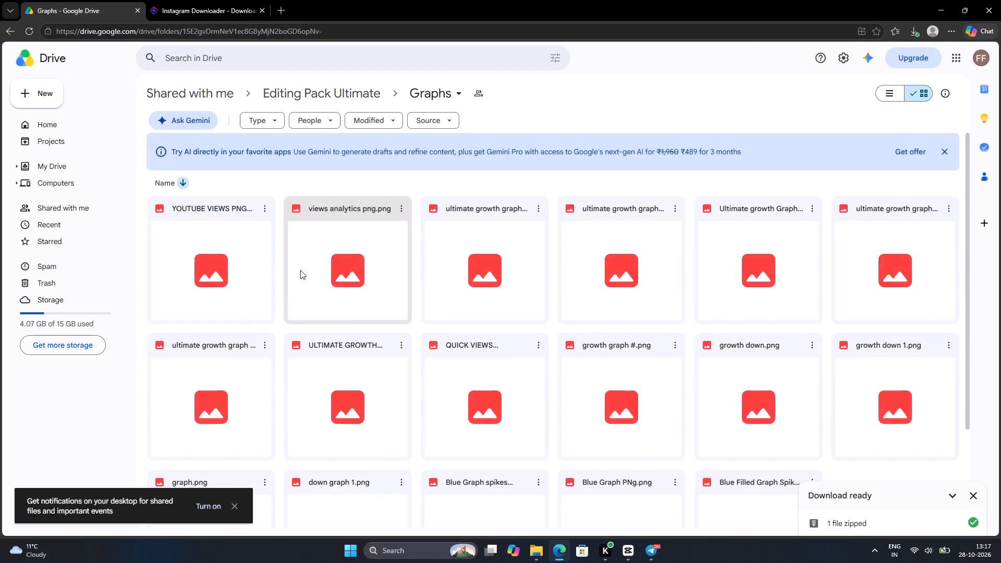
scroll(359, 319, down, 5)
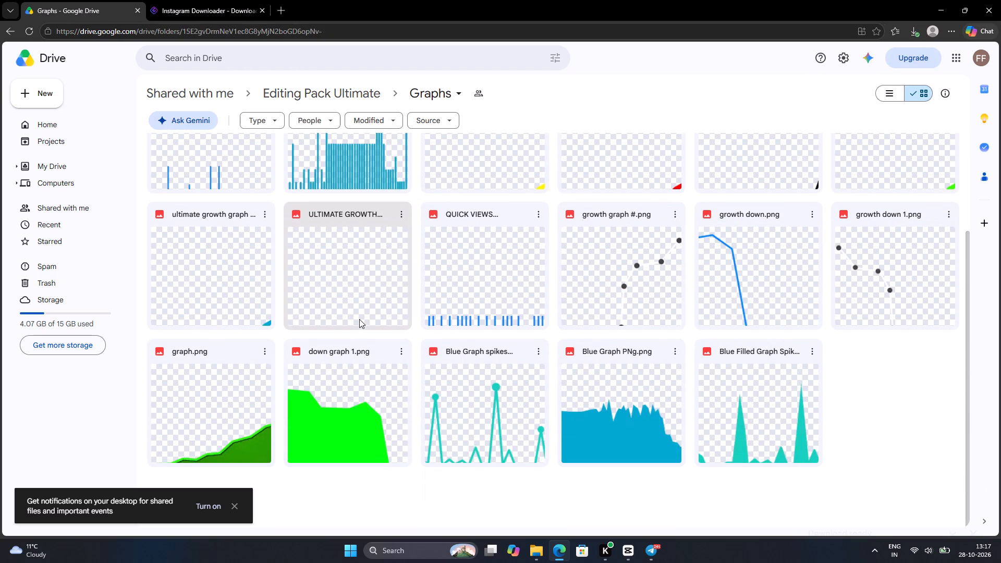
click(9, 33)
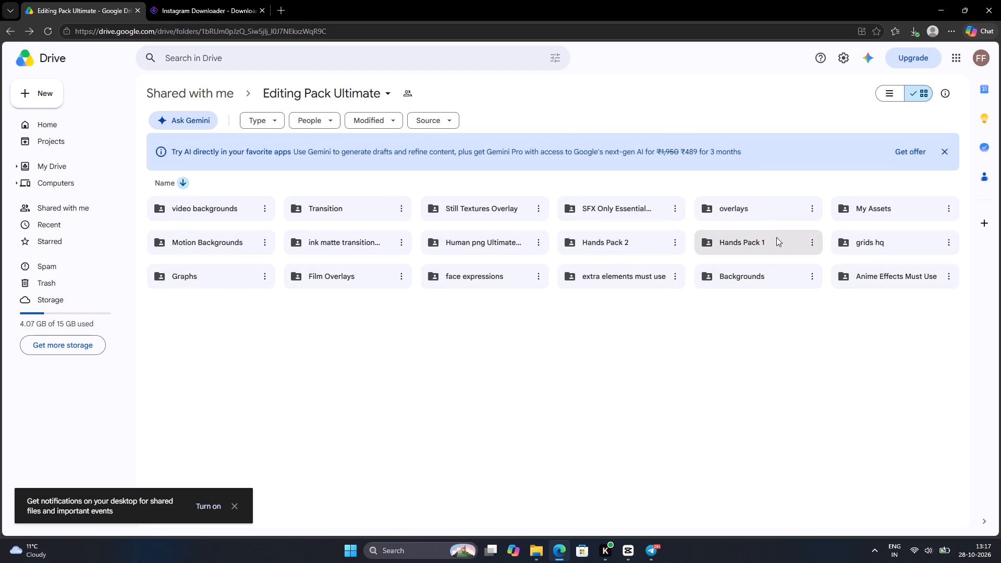
Examine the clips in the overlays folder, then return to the Editing Pack Ultimate folder.
double_click(769, 219)
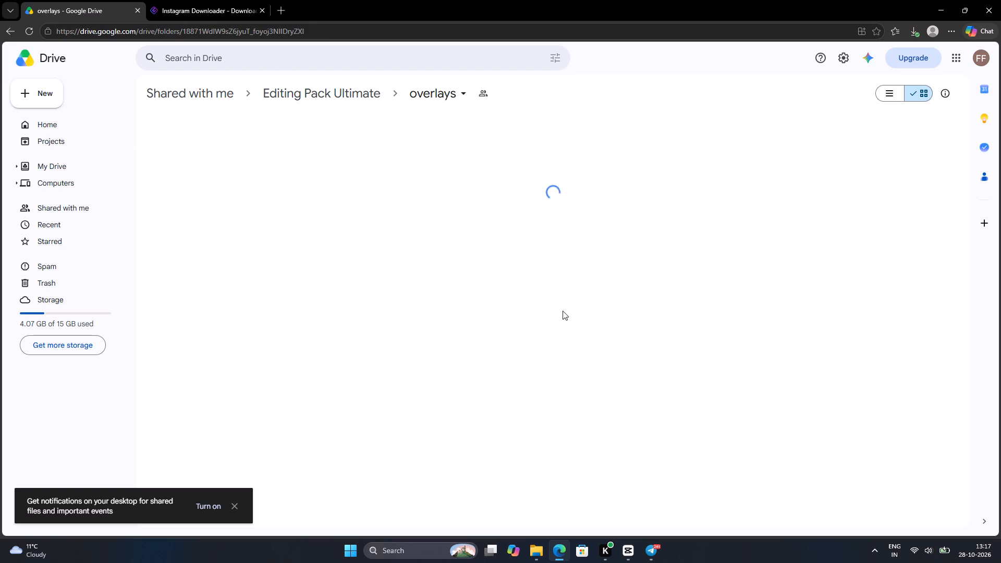
scroll(393, 347, down, 1)
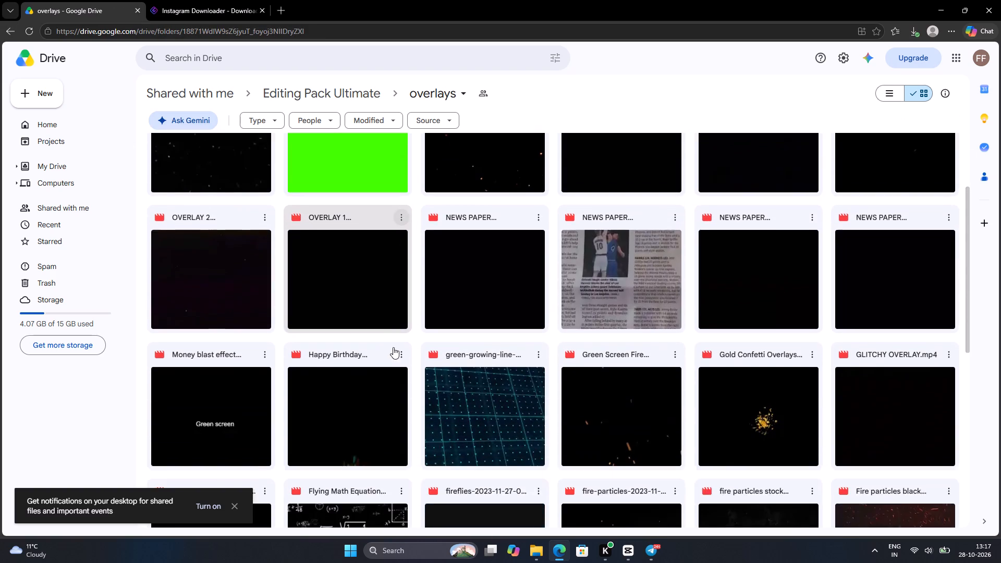
scroll(393, 347, down, 6)
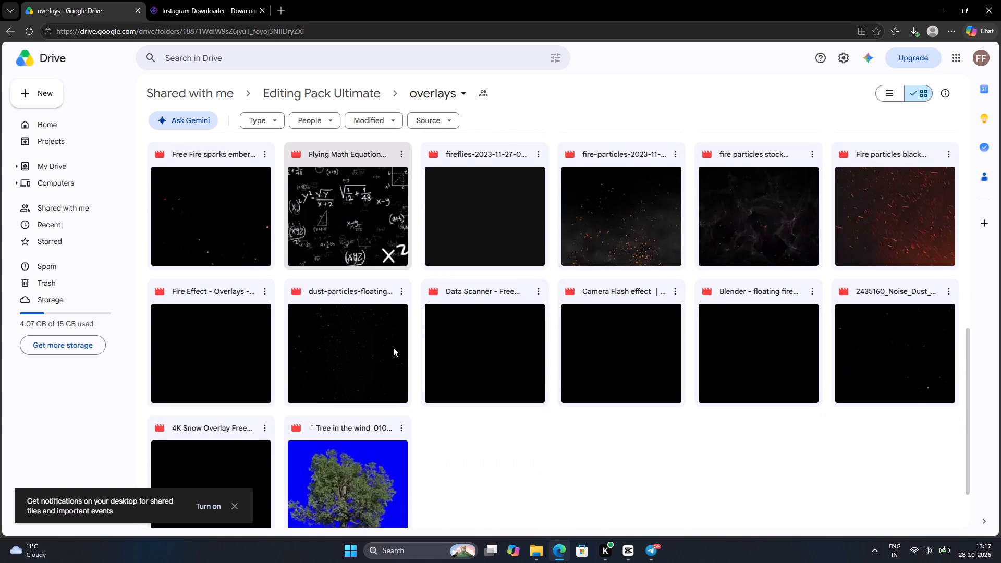
scroll(393, 347, down, 2)
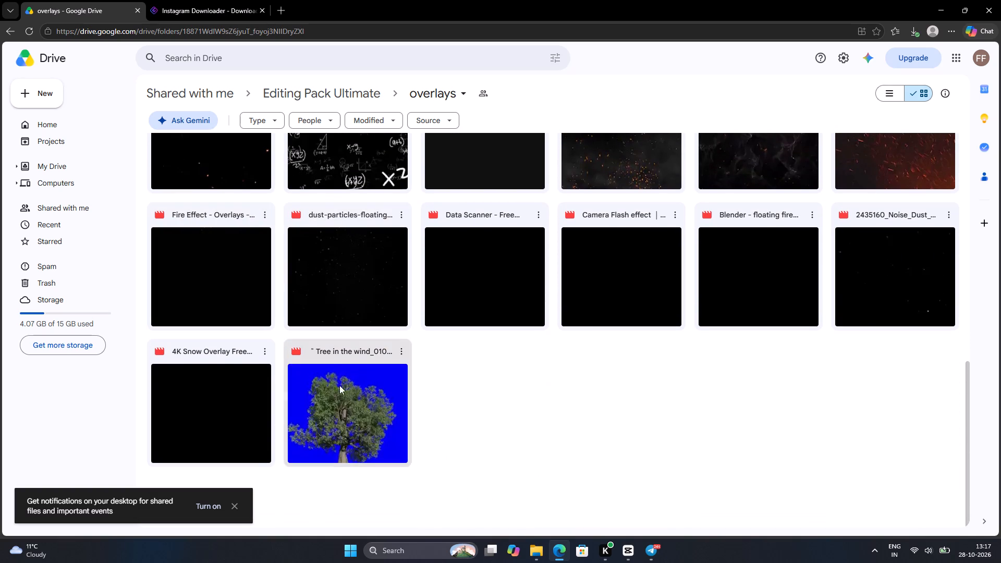
scroll(438, 365, down, 2)
scroll(438, 365, up, 1)
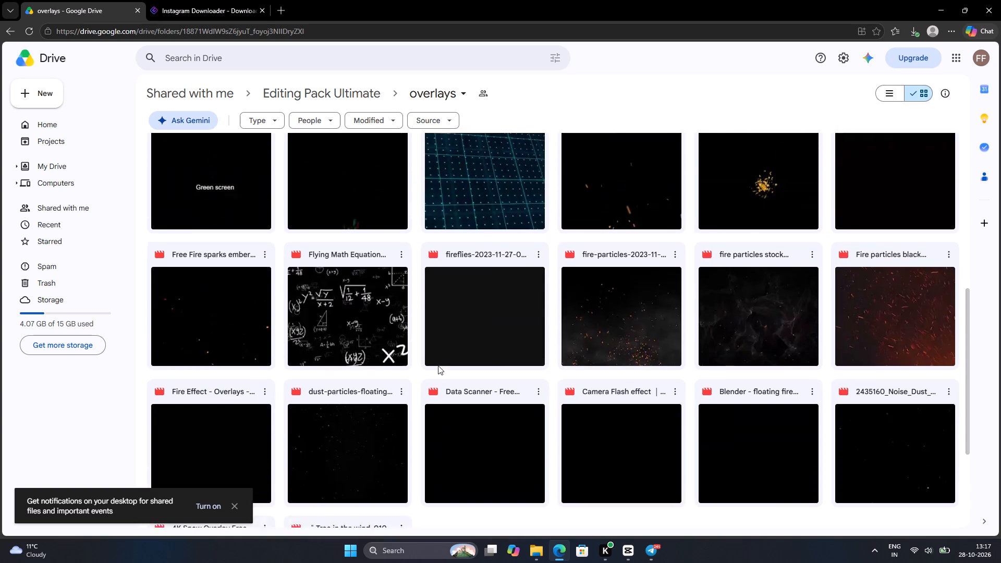
scroll(438, 365, up, 6)
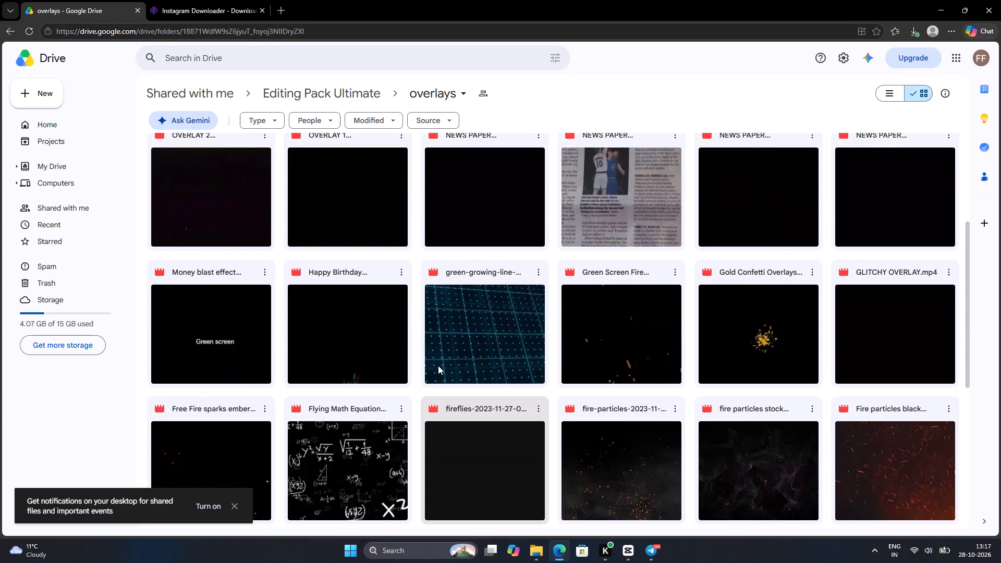
scroll(438, 365, up, 1)
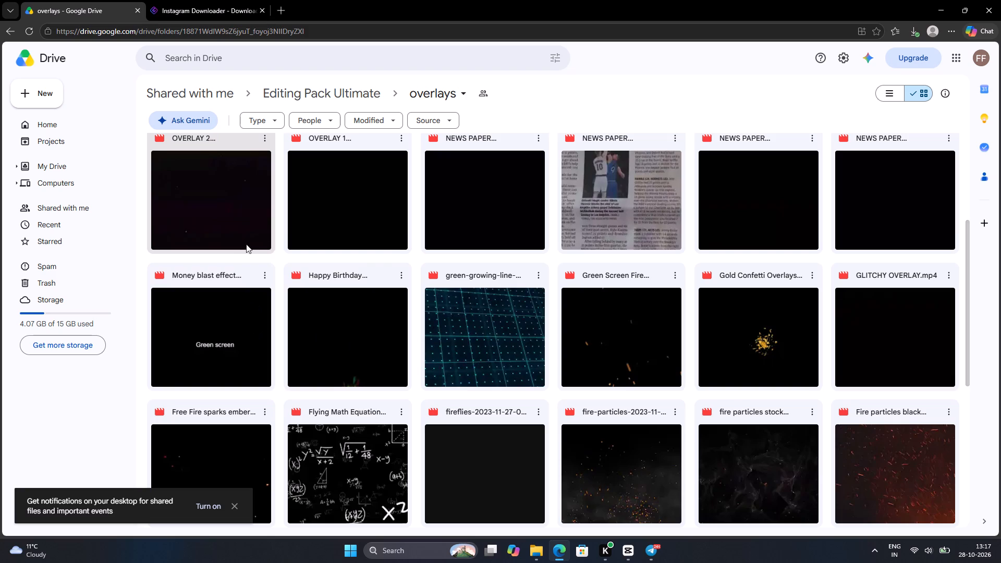
scroll(230, 249, up, 4)
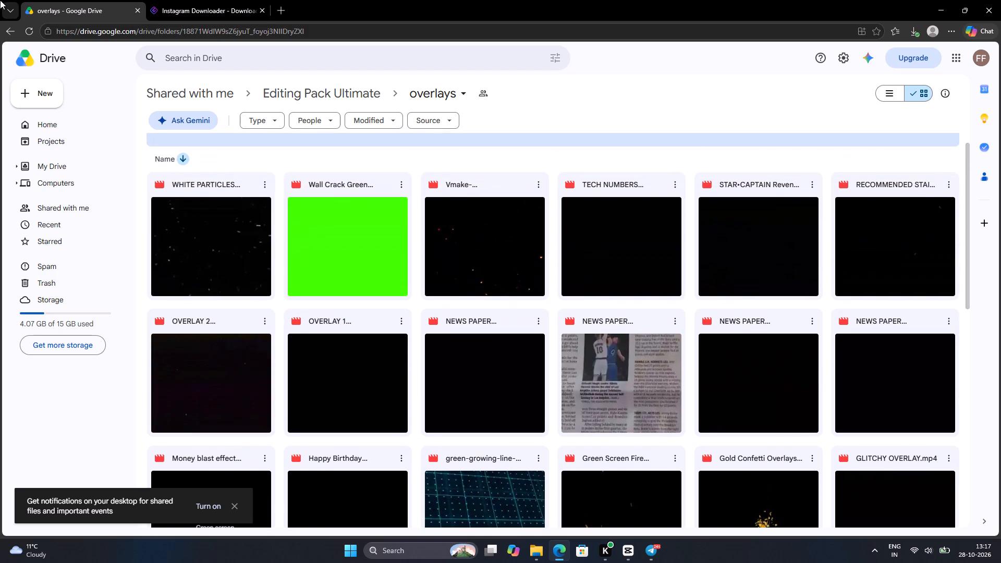
click(11, 31)
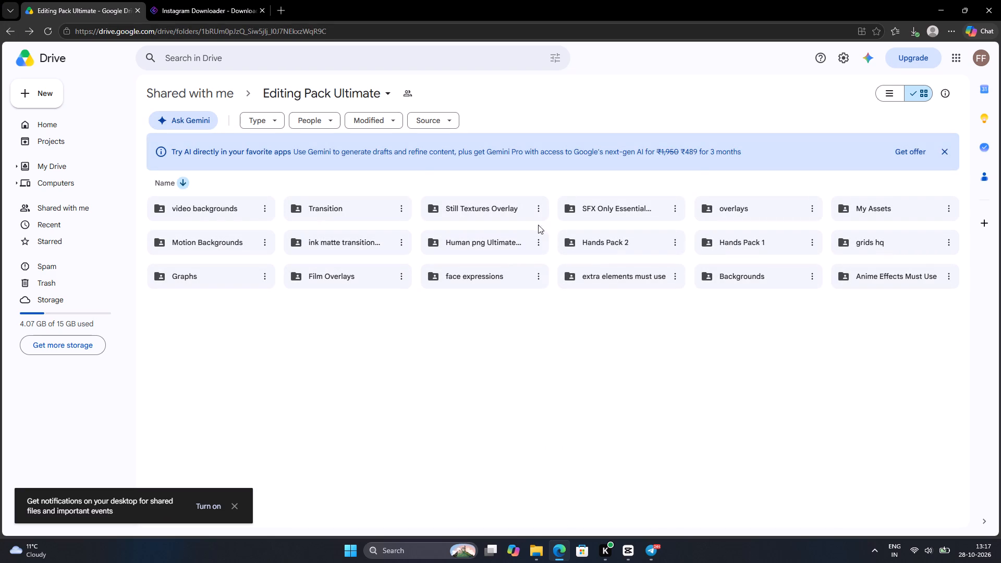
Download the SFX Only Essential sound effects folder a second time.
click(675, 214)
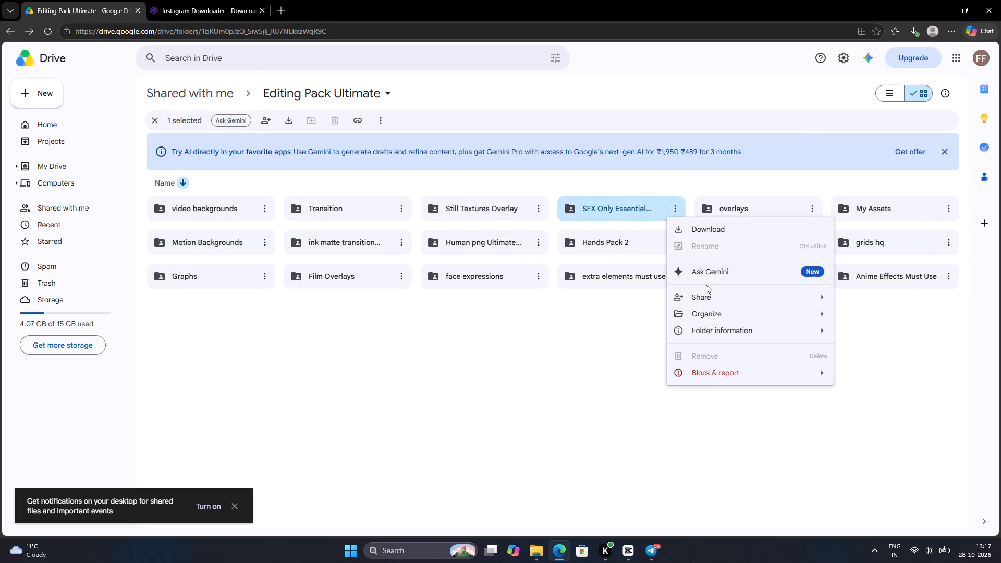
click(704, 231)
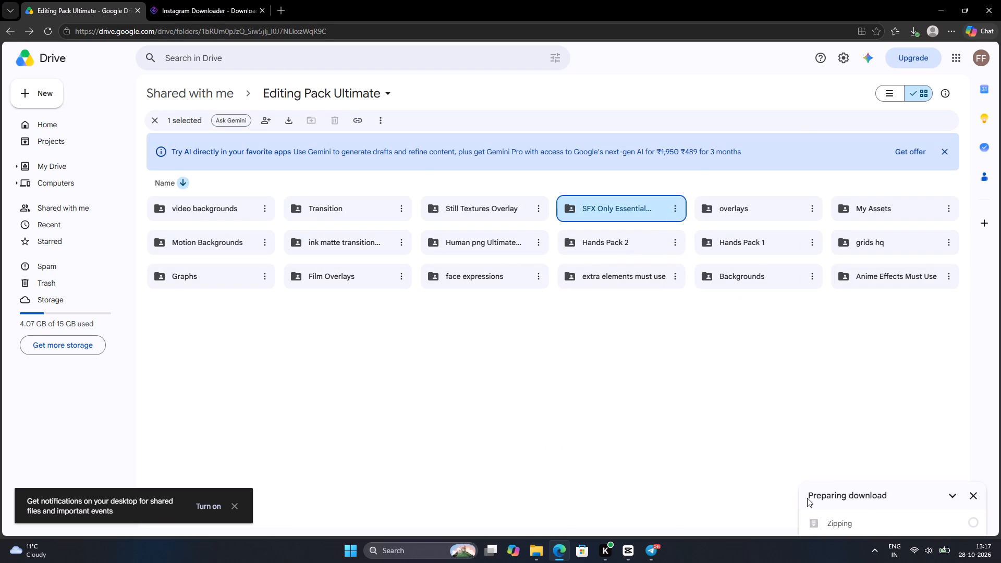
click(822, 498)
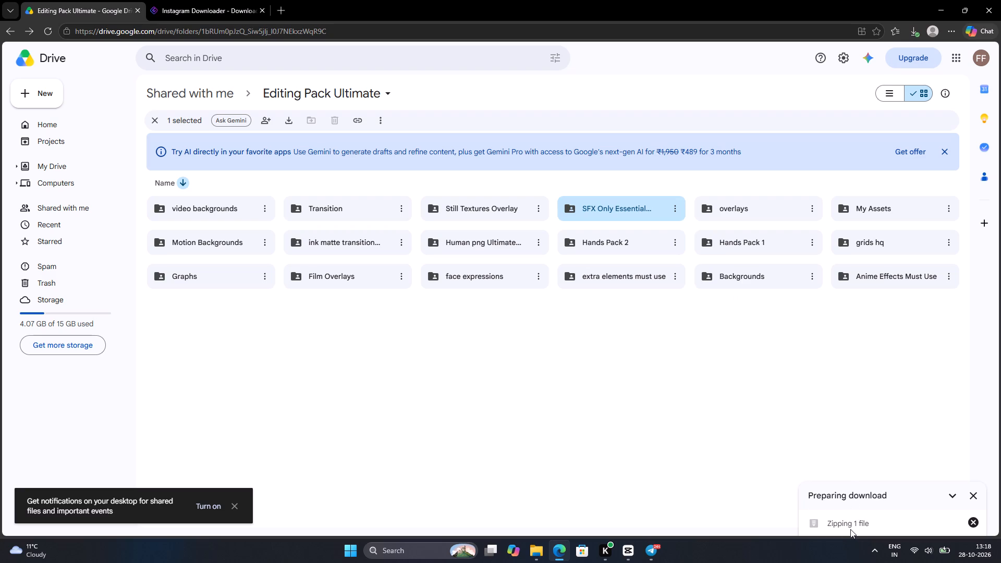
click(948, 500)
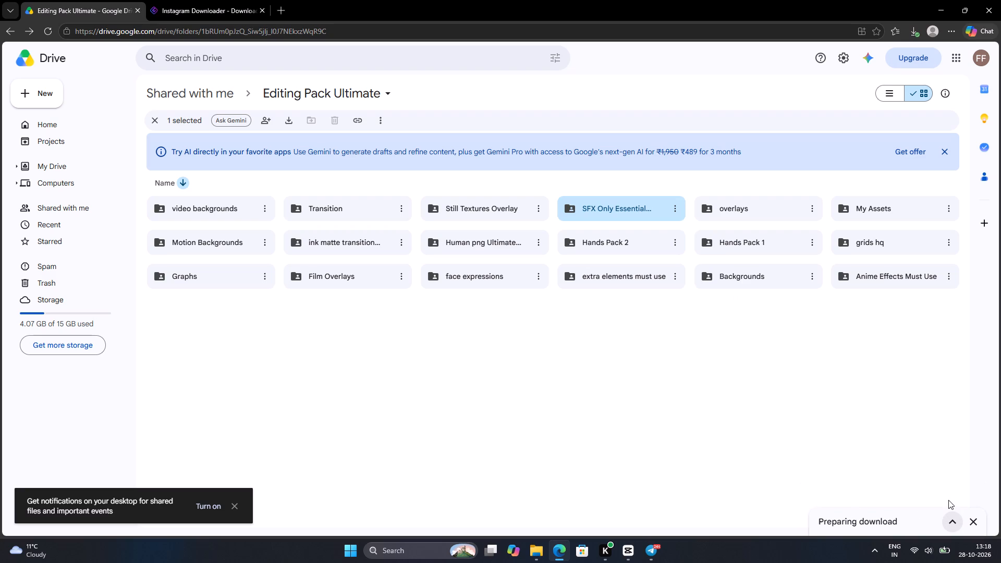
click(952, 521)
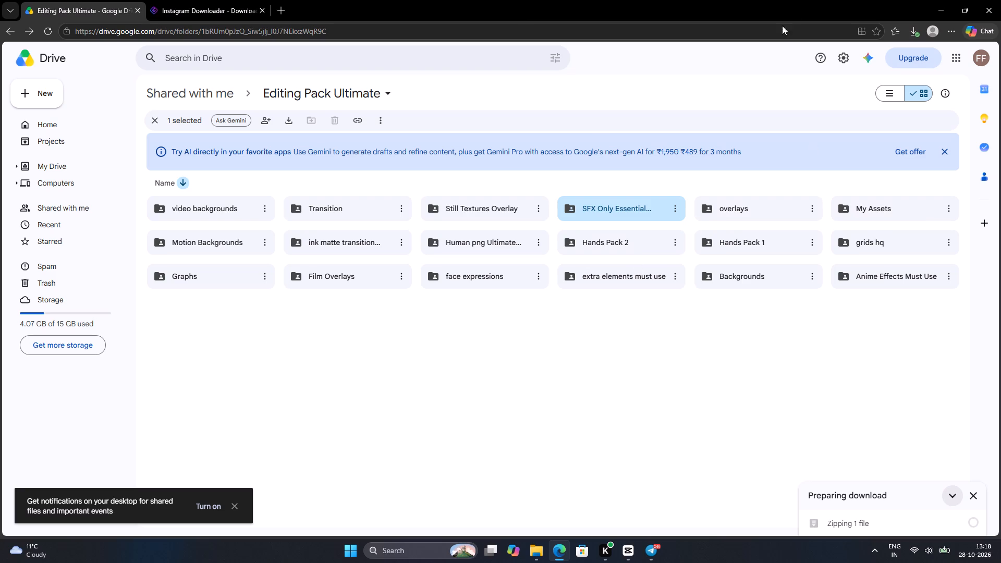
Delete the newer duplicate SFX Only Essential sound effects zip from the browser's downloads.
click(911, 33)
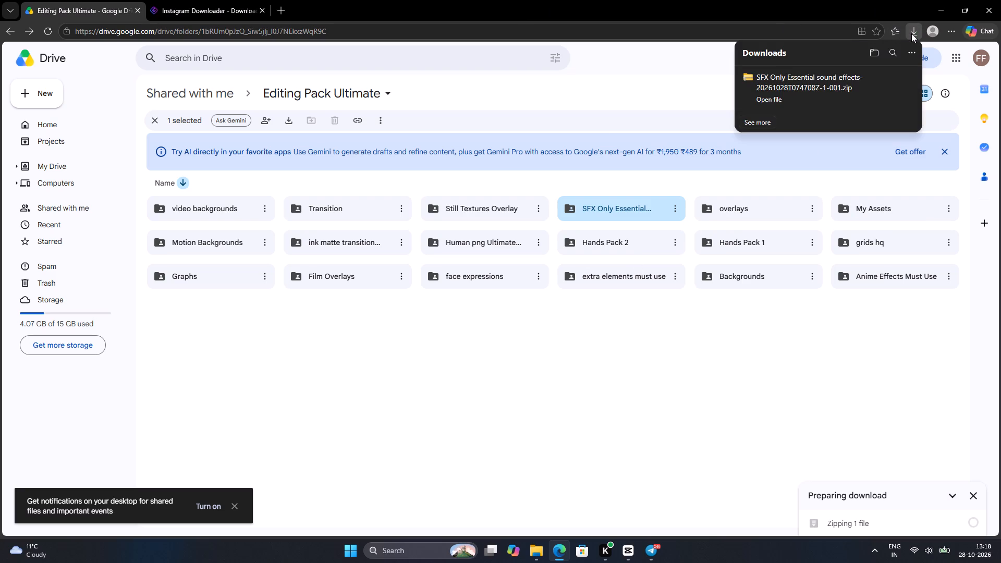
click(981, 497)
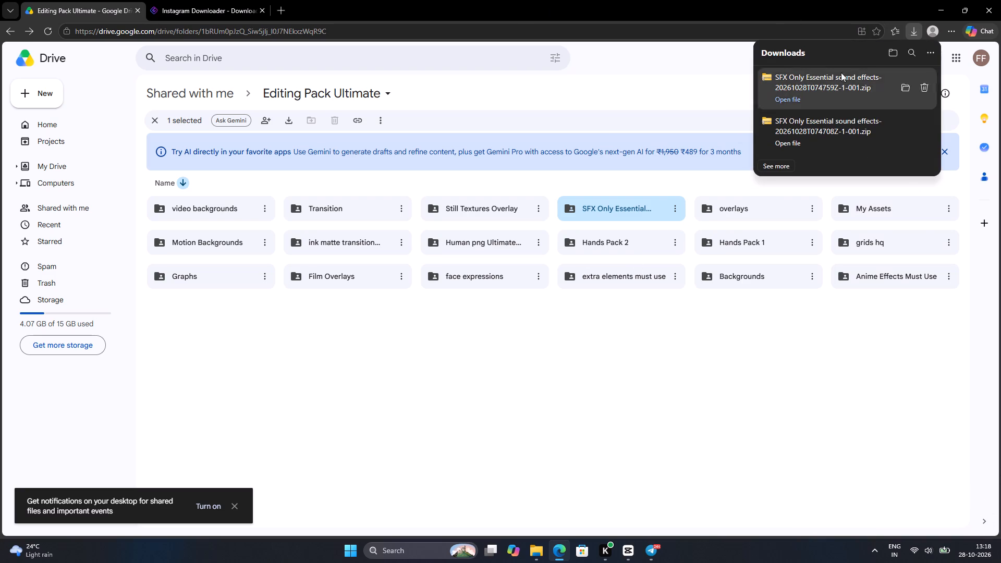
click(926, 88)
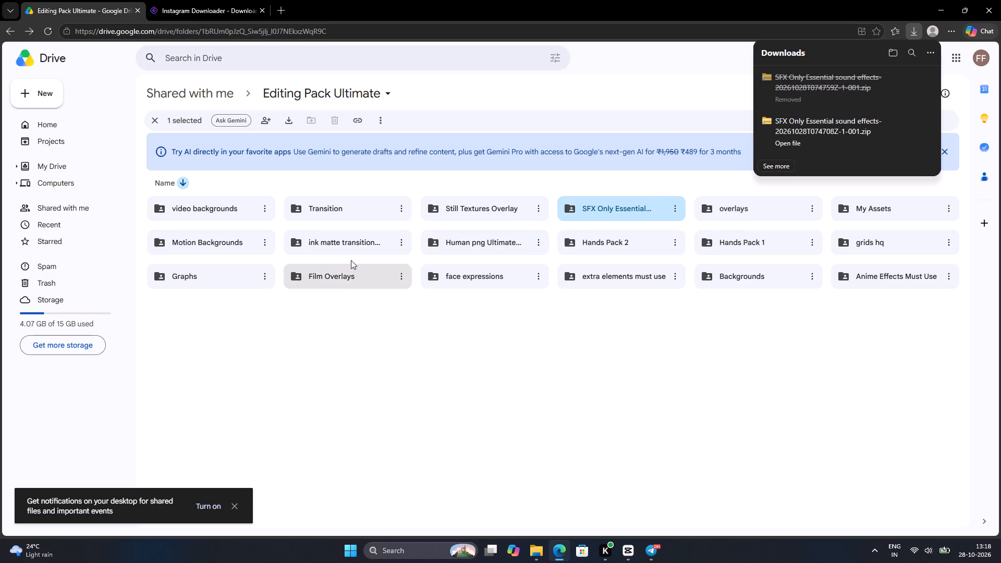
Preview Transition 6.mp4 and DHRUV RATHEE TRANSITION.mp4 in the Transition folder, then return to Editing Pack Ultimate.
double_click(314, 210)
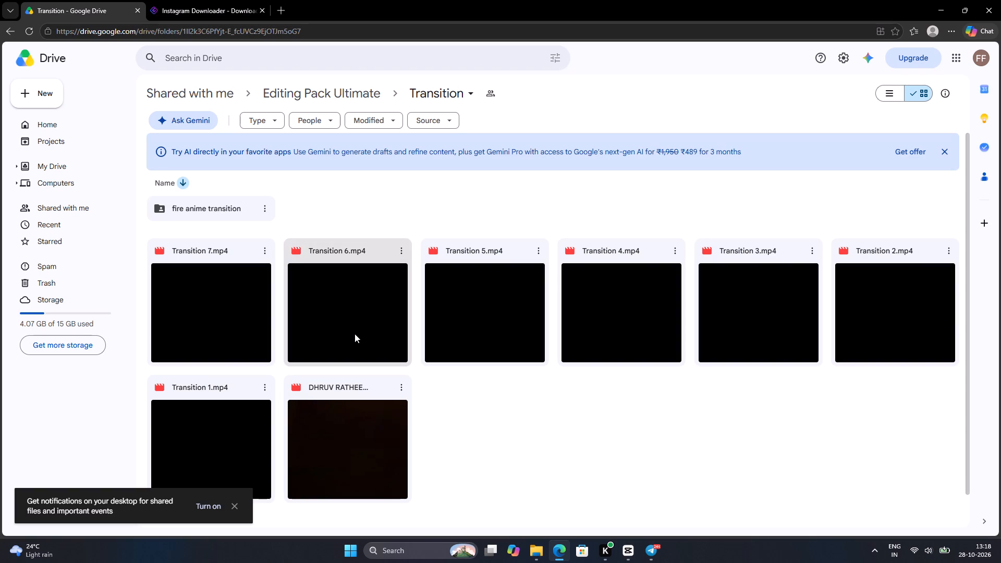
double_click(355, 334)
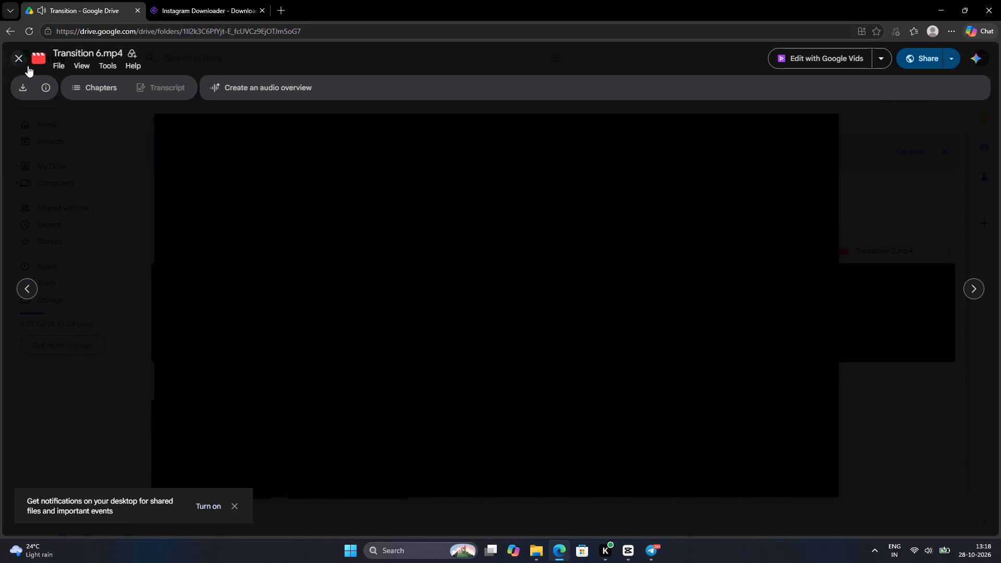
click(28, 65)
scroll(217, 324, down, 2)
double_click(340, 403)
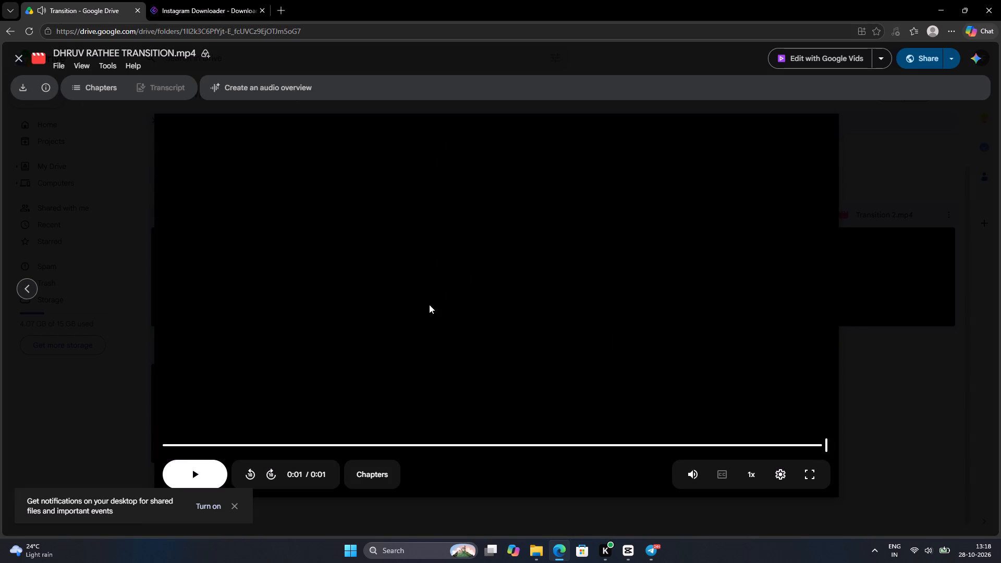
click(23, 59)
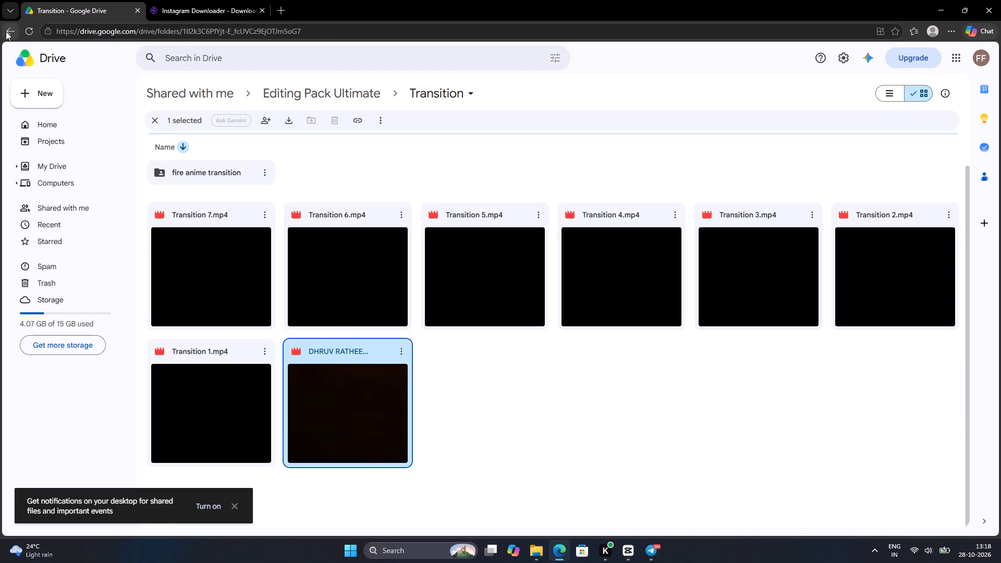
click(6, 31)
Download the whole Transition folder from Editing Pack Ultimate.
click(405, 207)
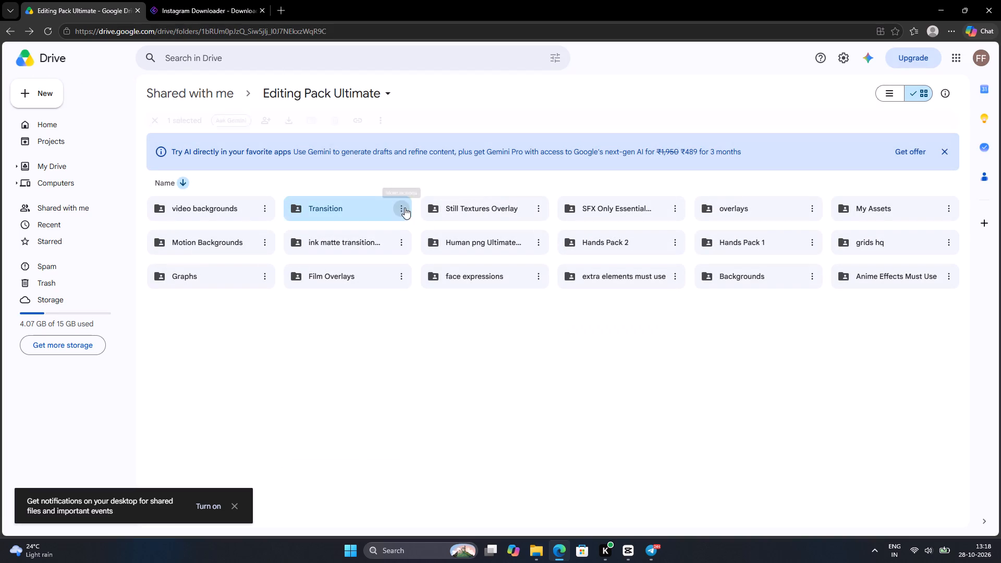
click(441, 225)
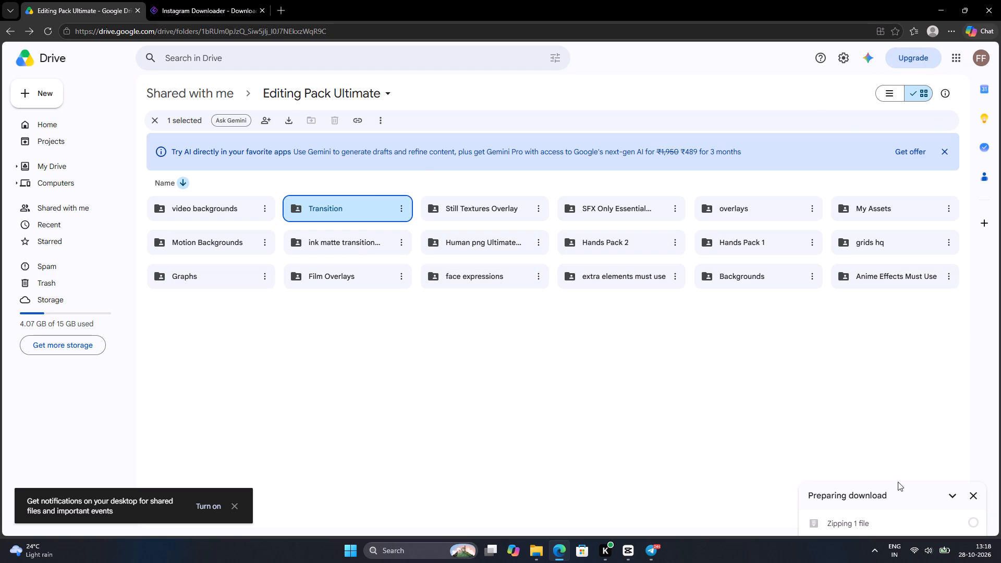
click(953, 55)
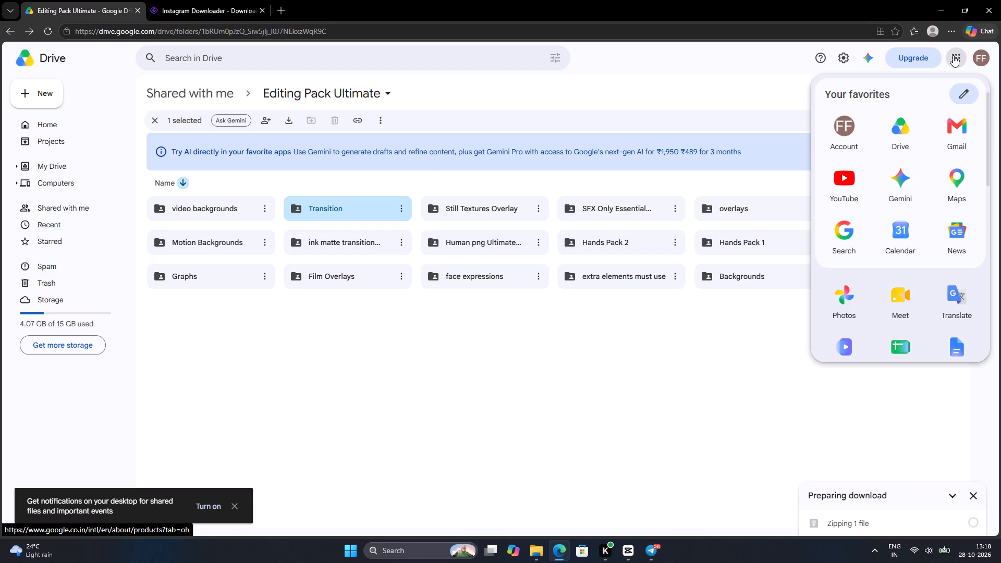
click(953, 55)
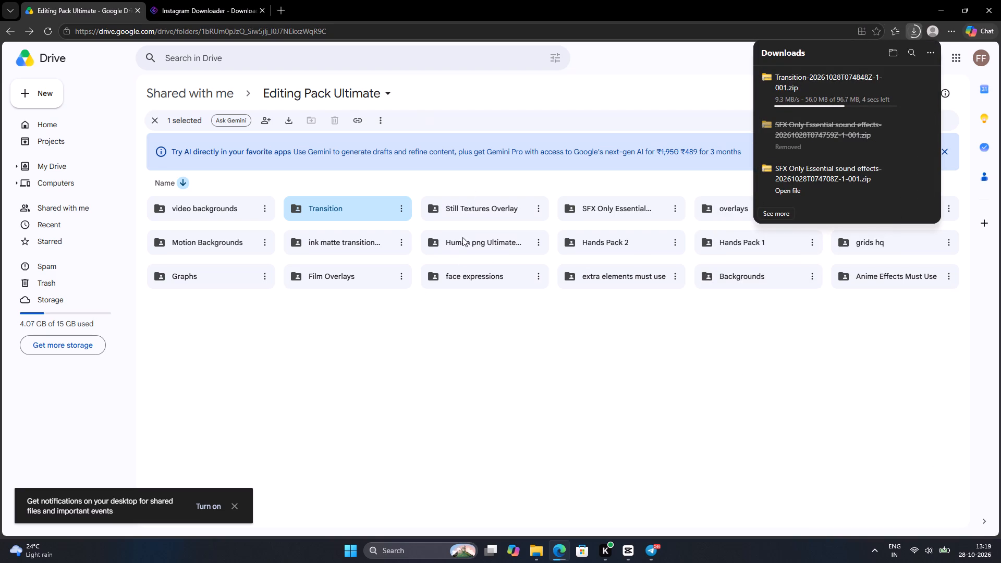
Check the contents of the Motion Backgrounds folder and return to Editing Pack Ultimate.
double_click(213, 236)
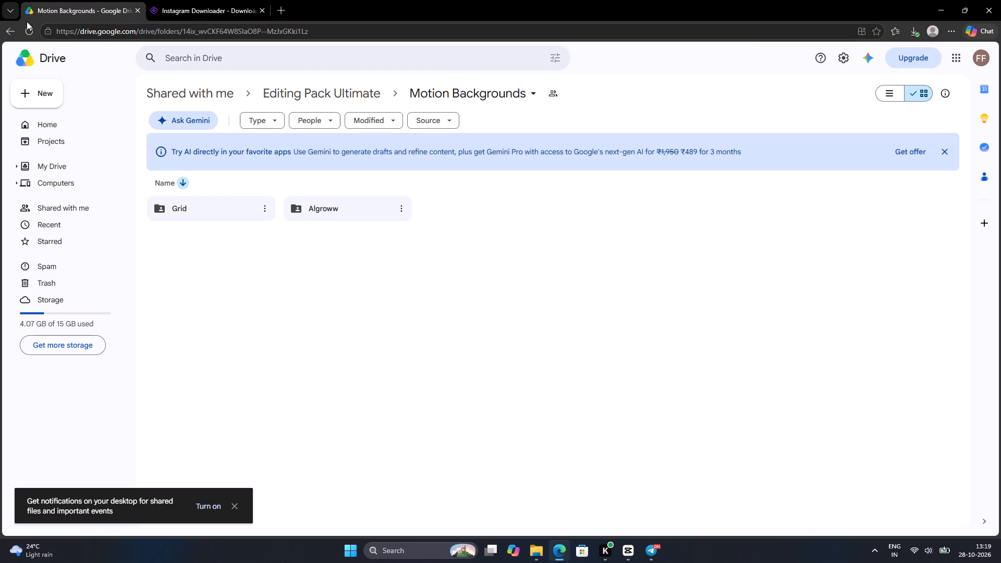
click(11, 28)
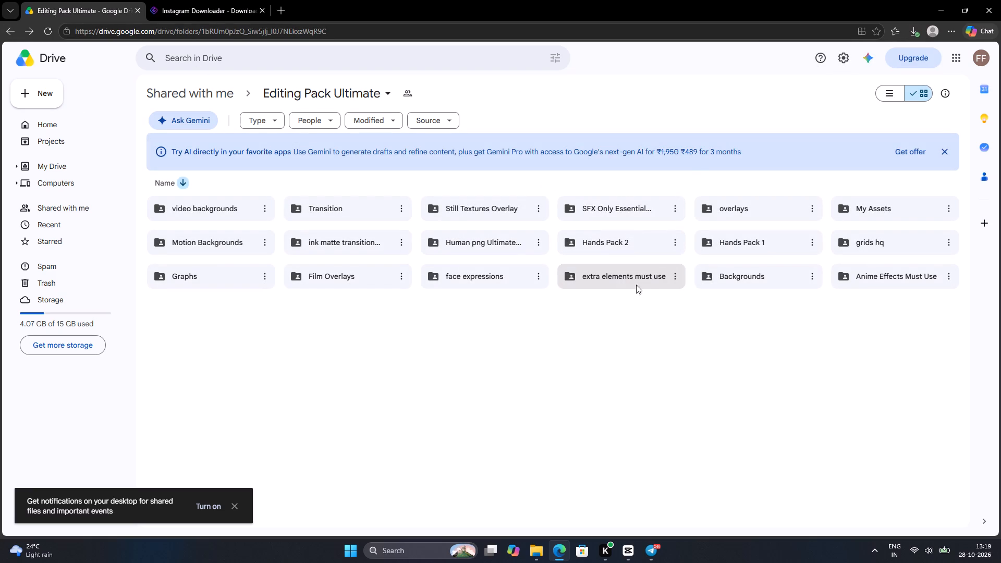
Download the Fire particles black screen video from the overlays folder, then return to Editing Pack Ultimate.
double_click(766, 221)
scroll(504, 345, down, 4)
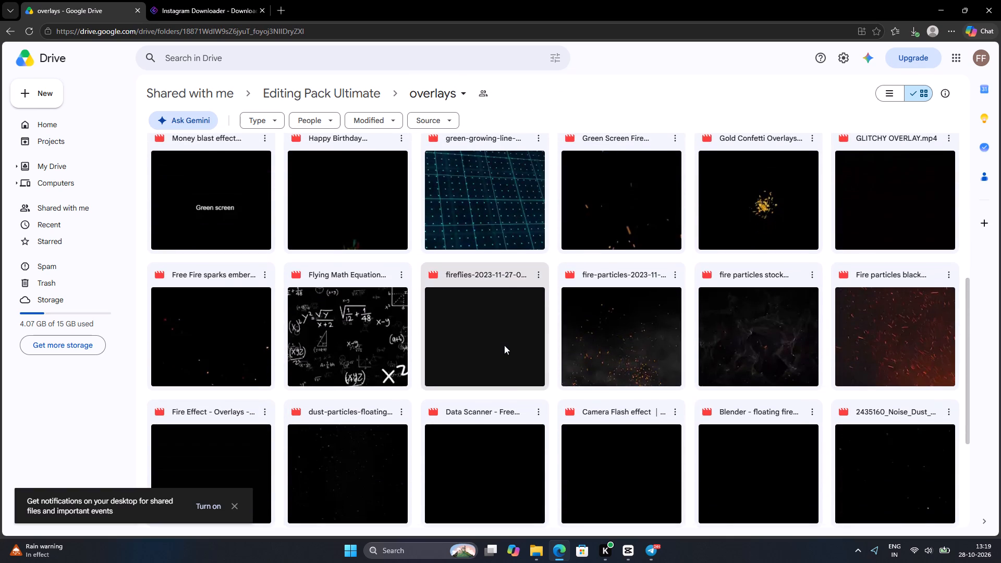
scroll(504, 345, down, 4)
scroll(504, 345, up, 3)
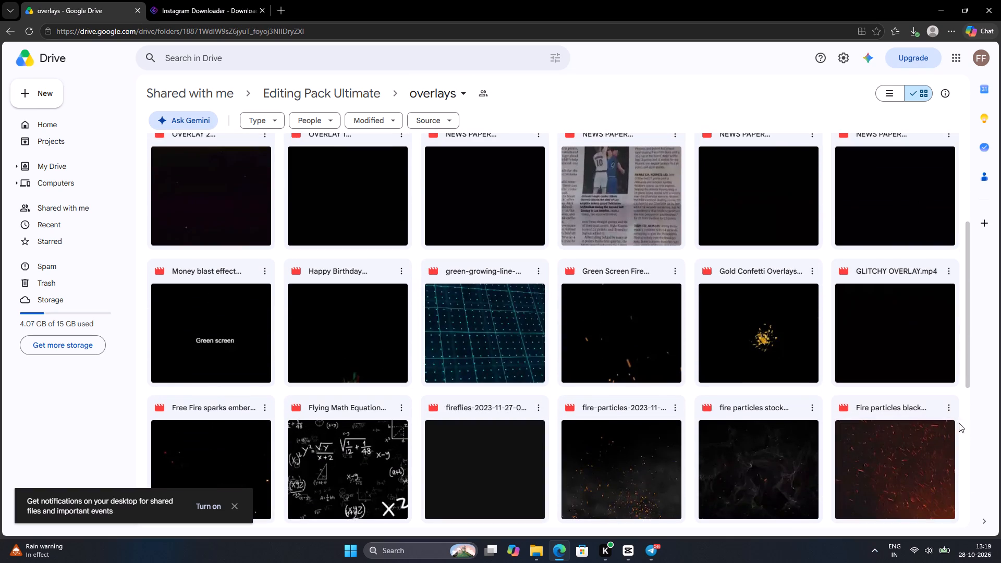
click(947, 406)
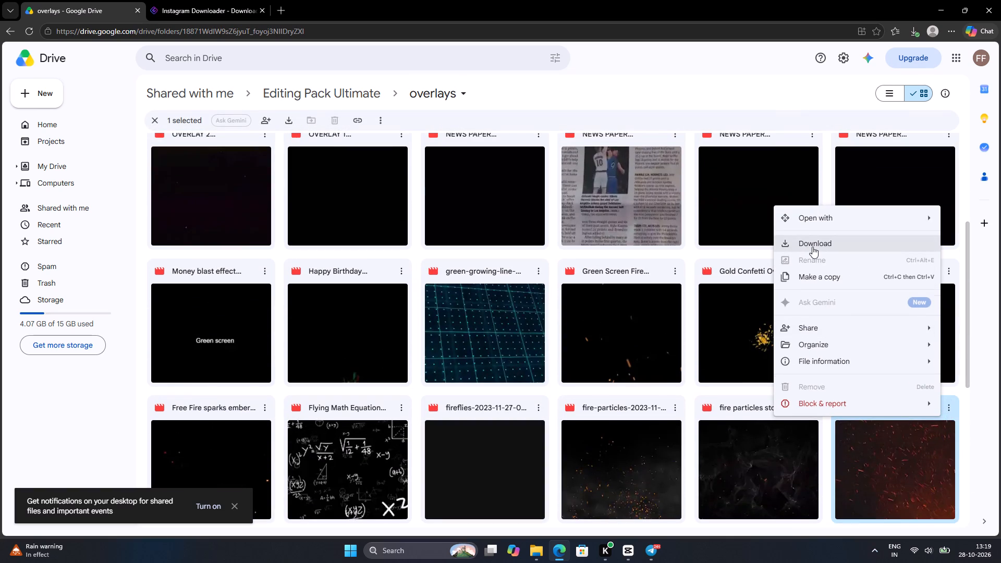
click(812, 246)
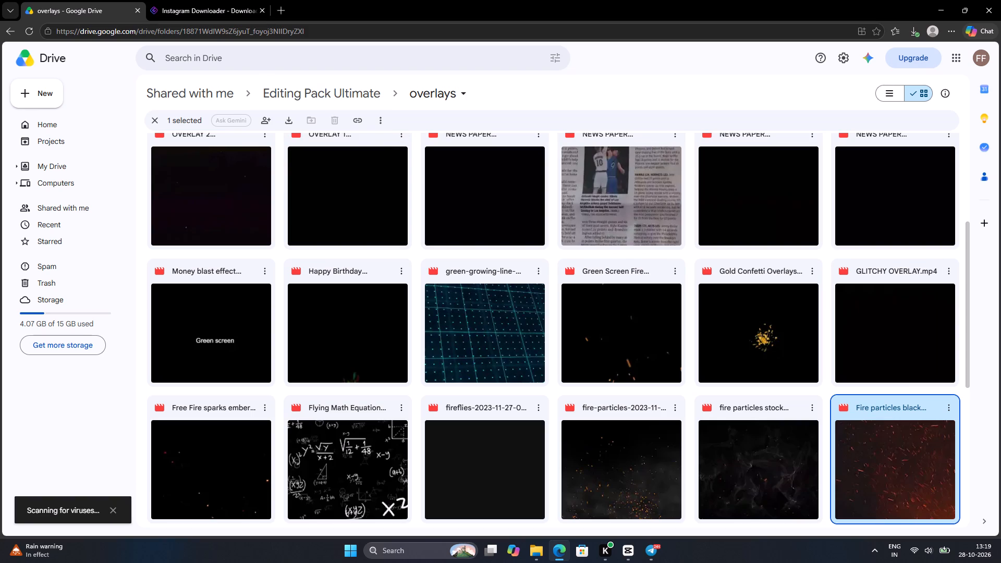
click(10, 30)
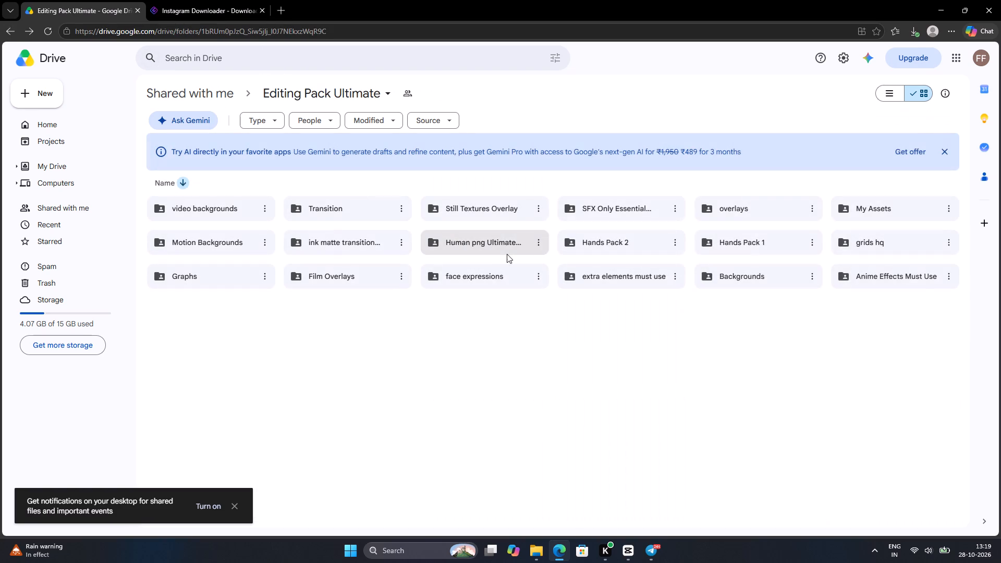
click(704, 374)
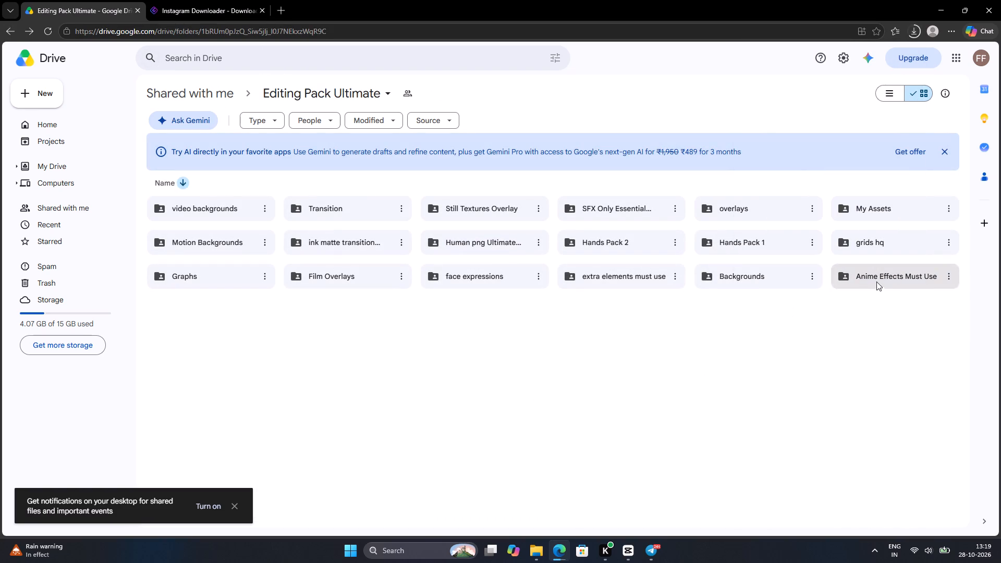
Browse the images in the My Assets folder and return to Editing Pack Ultimate.
double_click(856, 207)
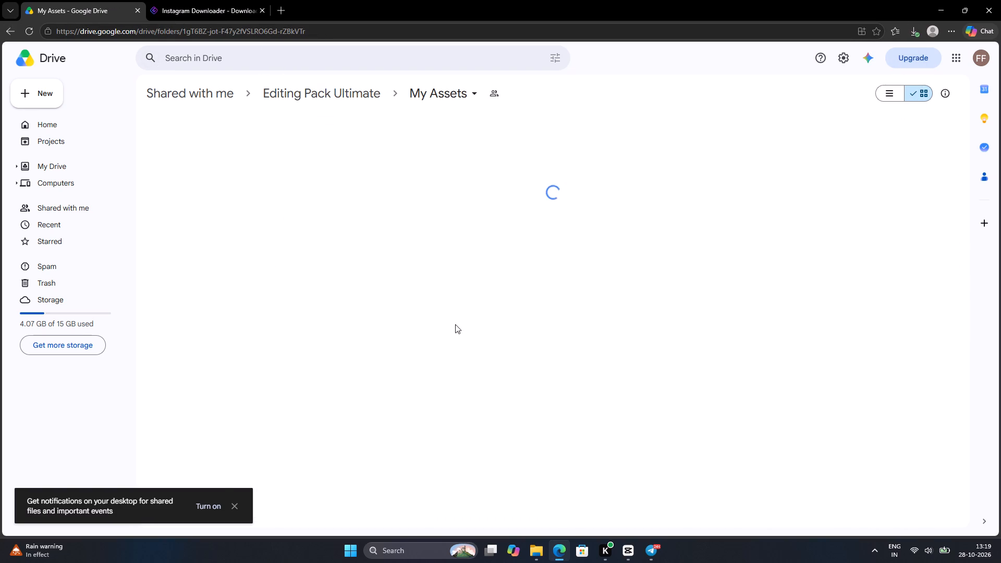
scroll(384, 308, down, 5)
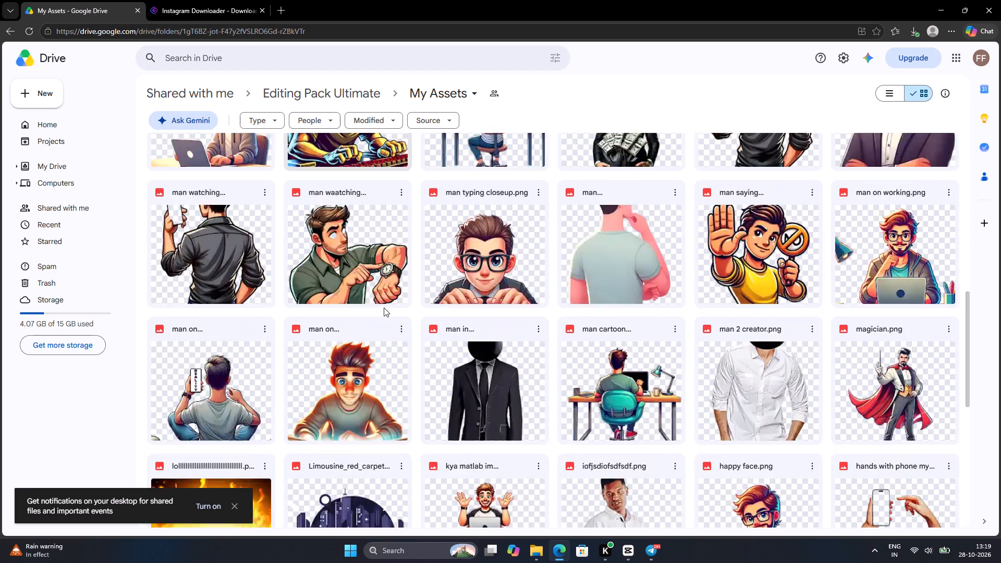
scroll(384, 308, down, 14)
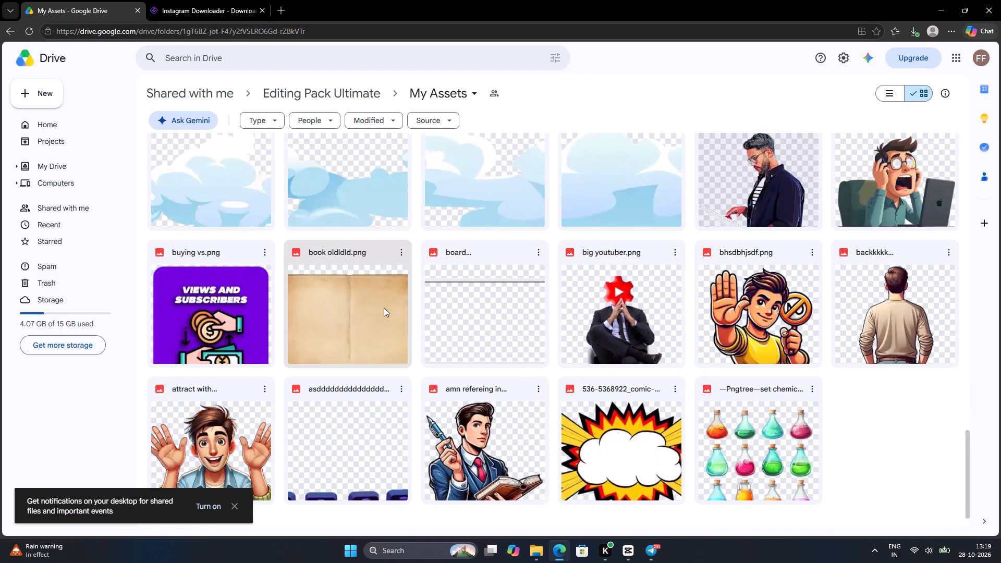
scroll(384, 308, down, 6)
scroll(384, 308, up, 3)
scroll(384, 308, down, 7)
scroll(384, 308, up, 7)
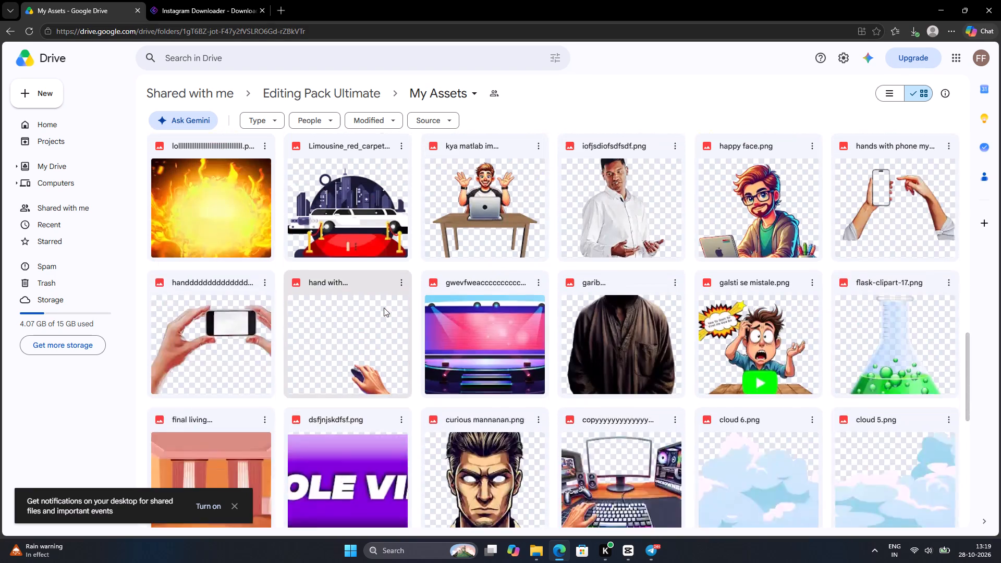
click(10, 32)
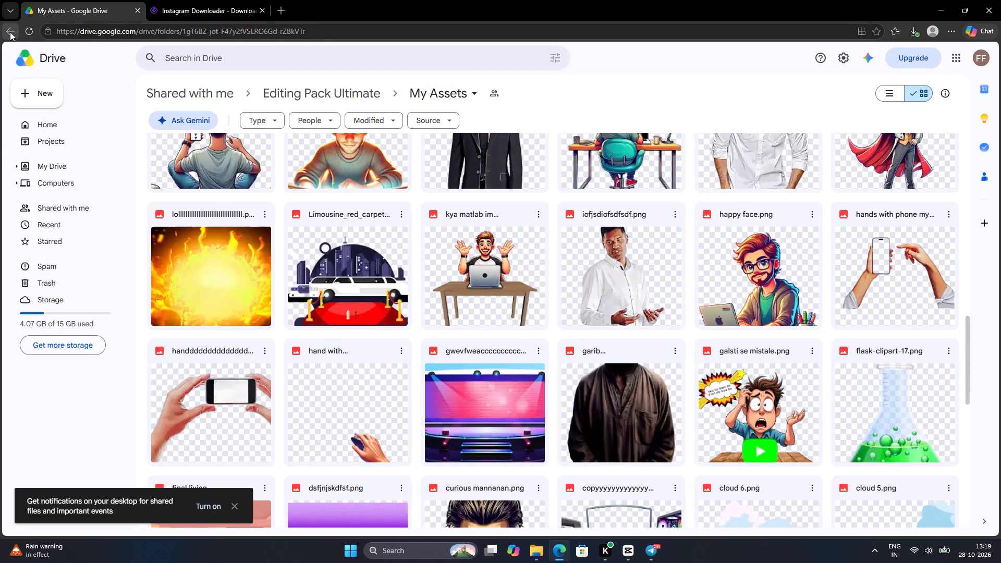
Extract the downloaded Transition zip into the Editing assets folder on New Volume (E:).
click(918, 30)
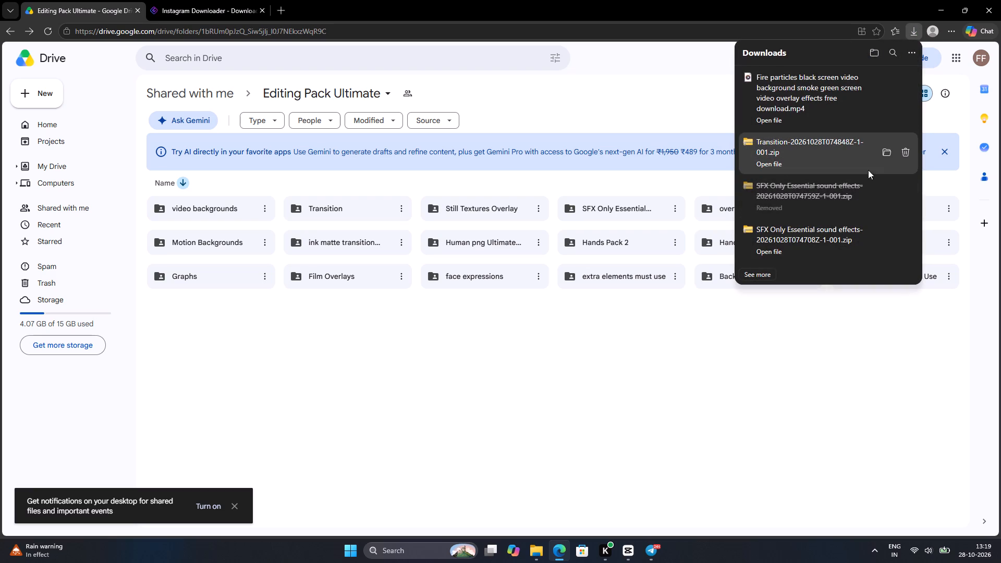
click(888, 154)
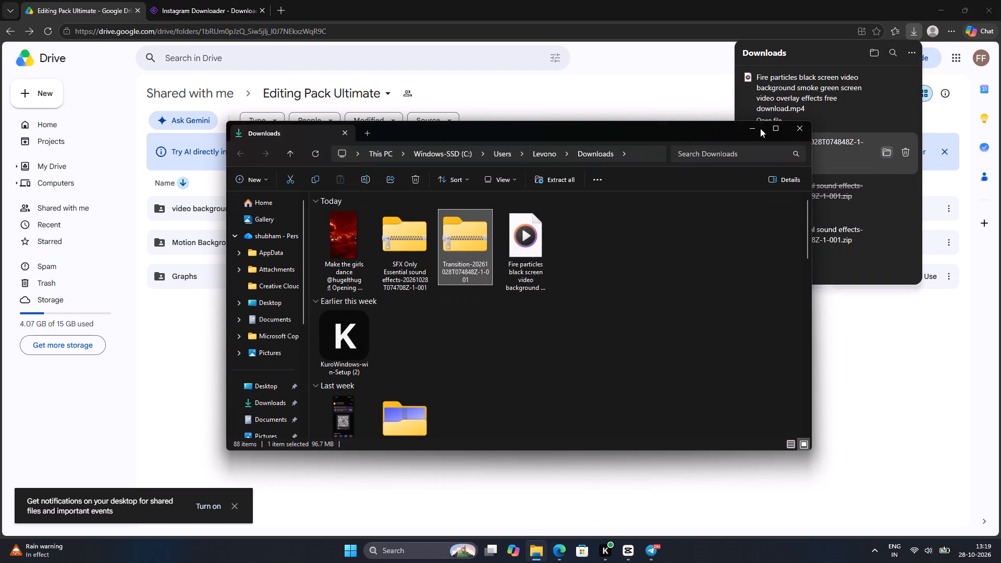
right_click(462, 249)
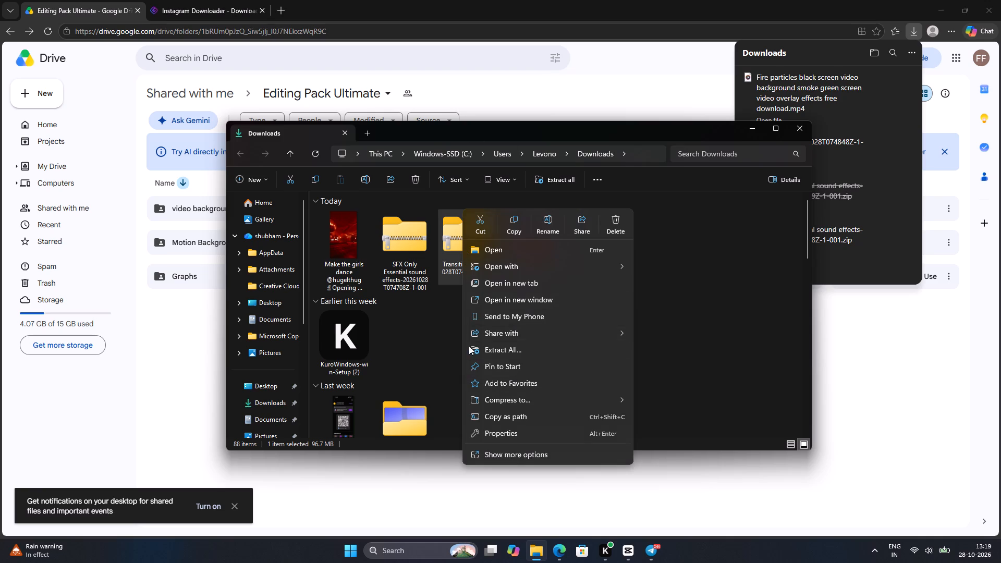
click(521, 353)
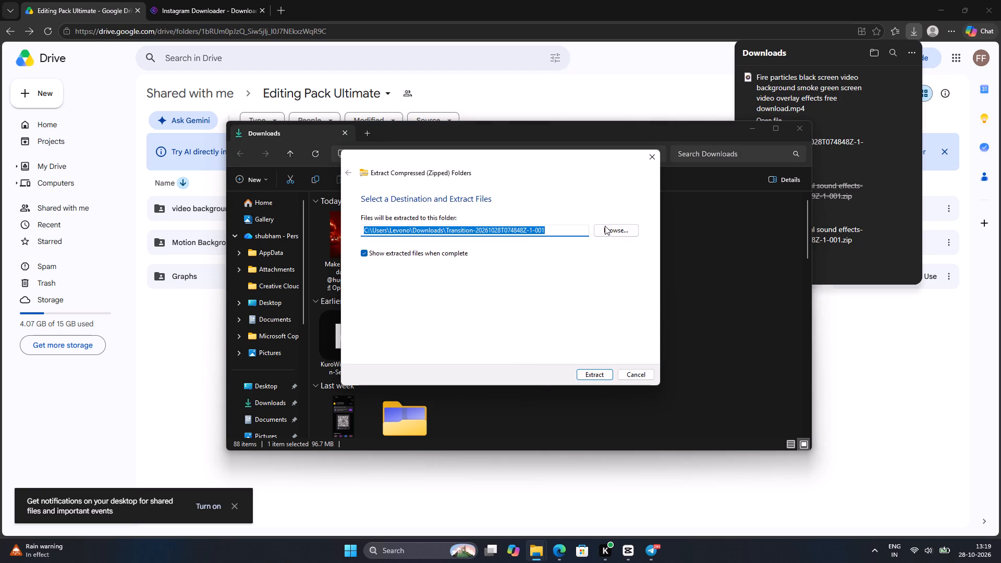
click(605, 226)
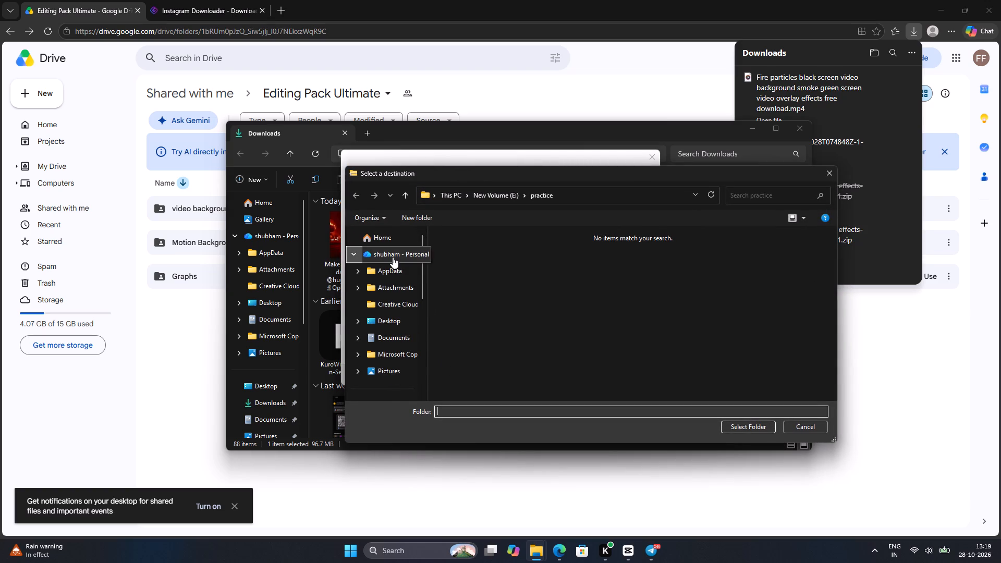
scroll(394, 259, down, 2)
scroll(392, 350, down, 2)
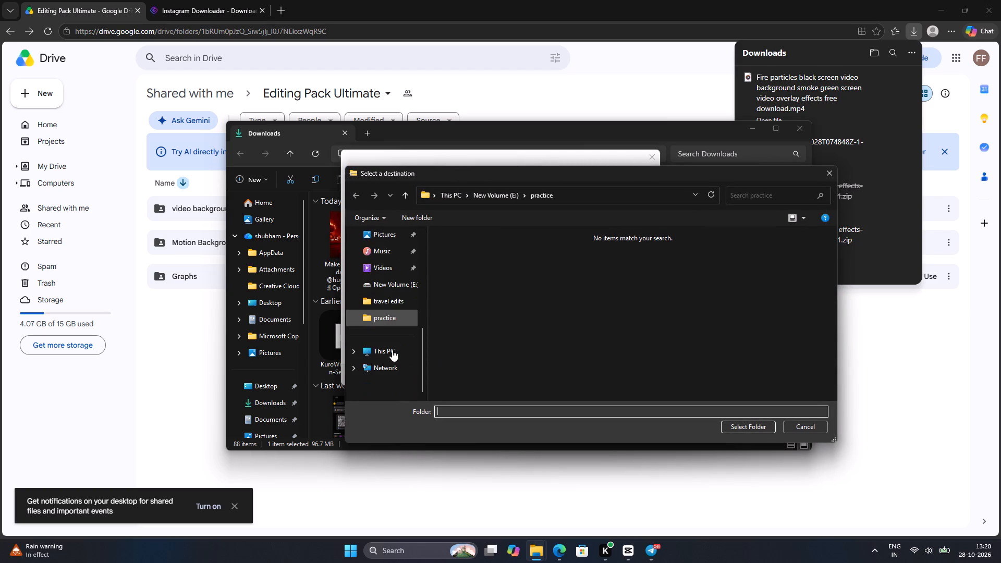
click(399, 283)
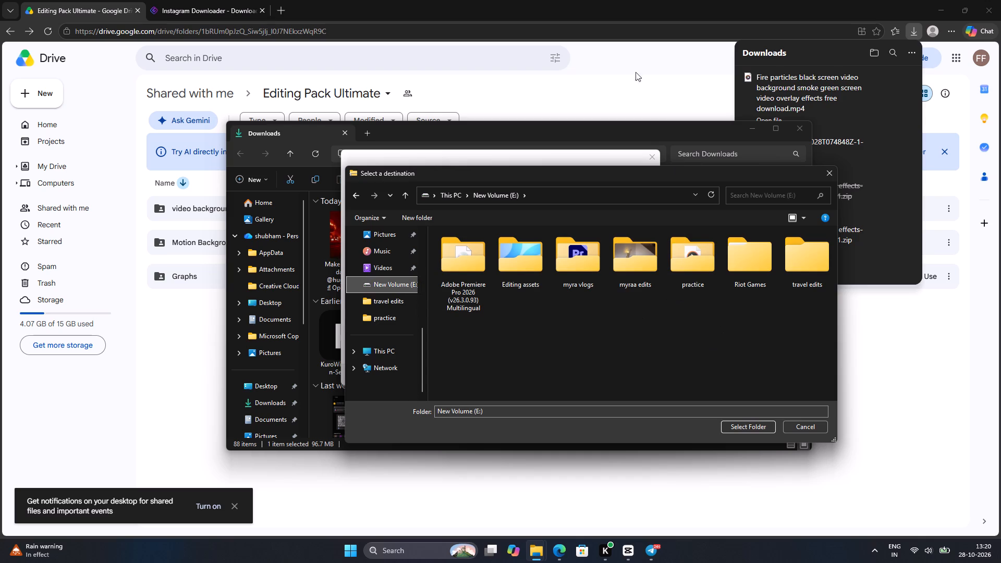
double_click(520, 261)
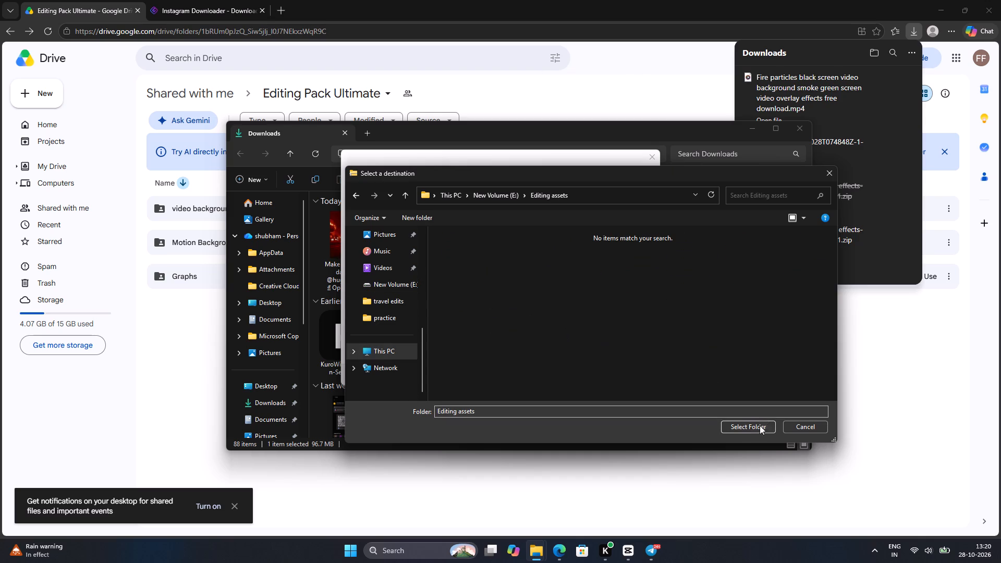
click(351, 191)
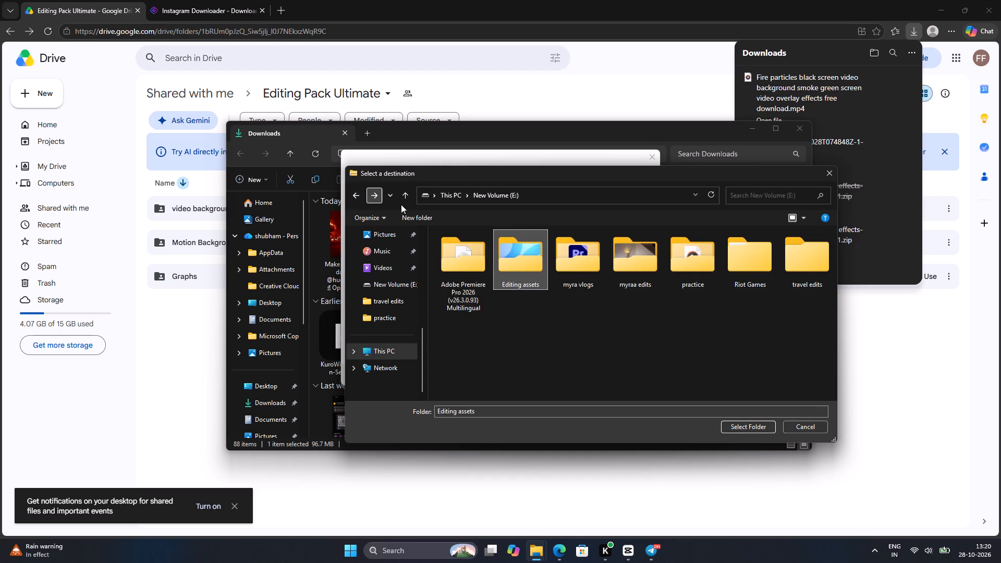
click(751, 425)
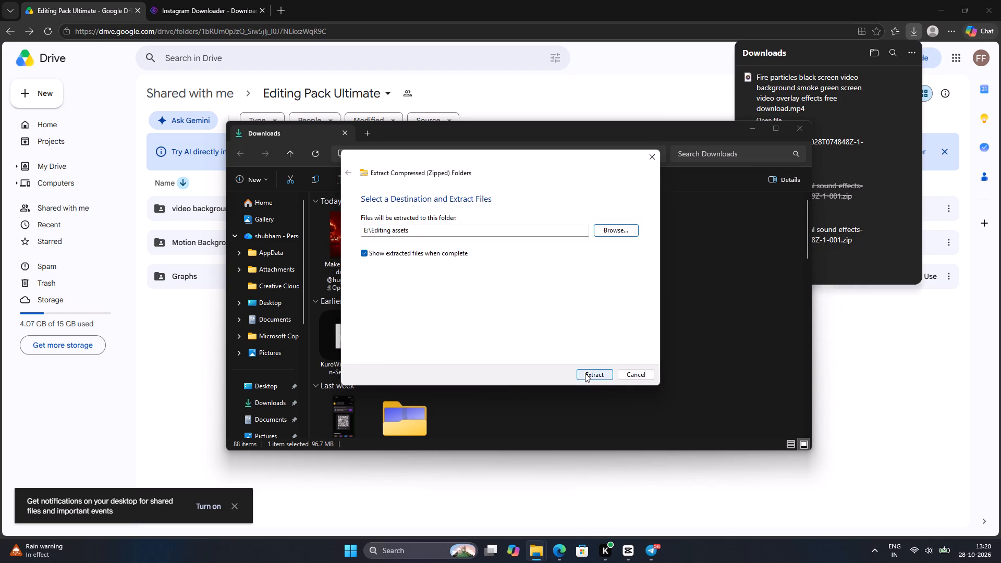
click(585, 373)
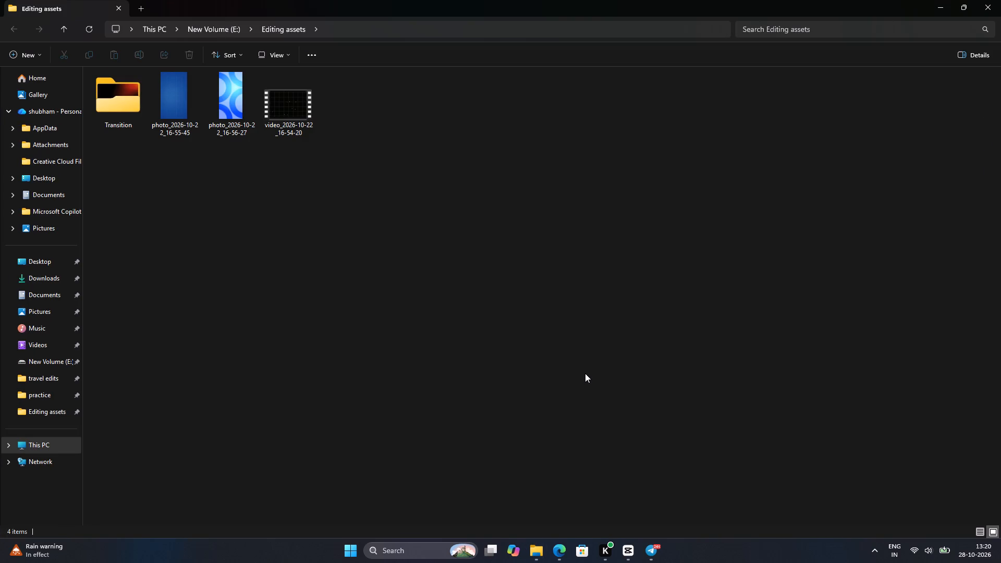
Open the extracted Transition folder in Editing assets to check its files.
double_click(109, 96)
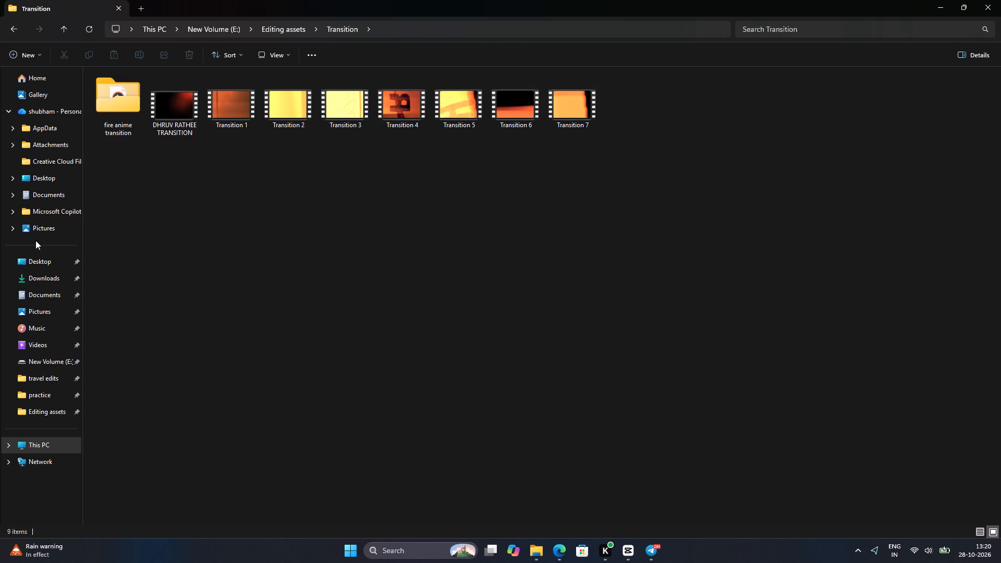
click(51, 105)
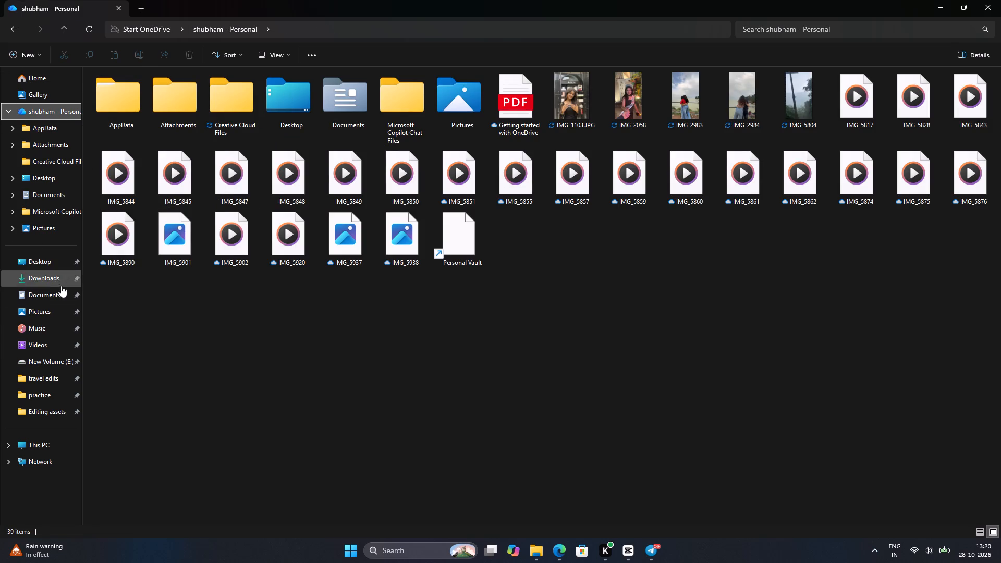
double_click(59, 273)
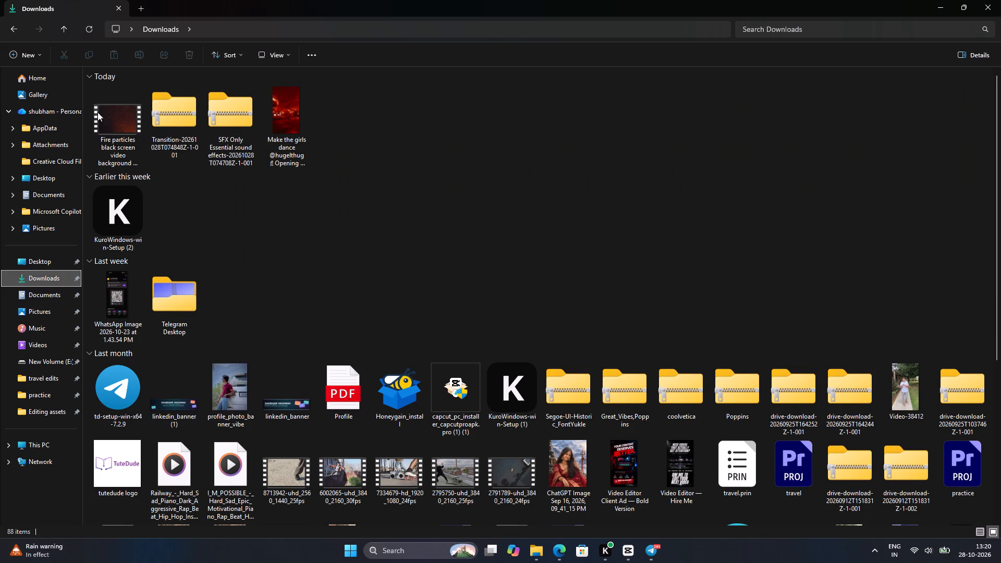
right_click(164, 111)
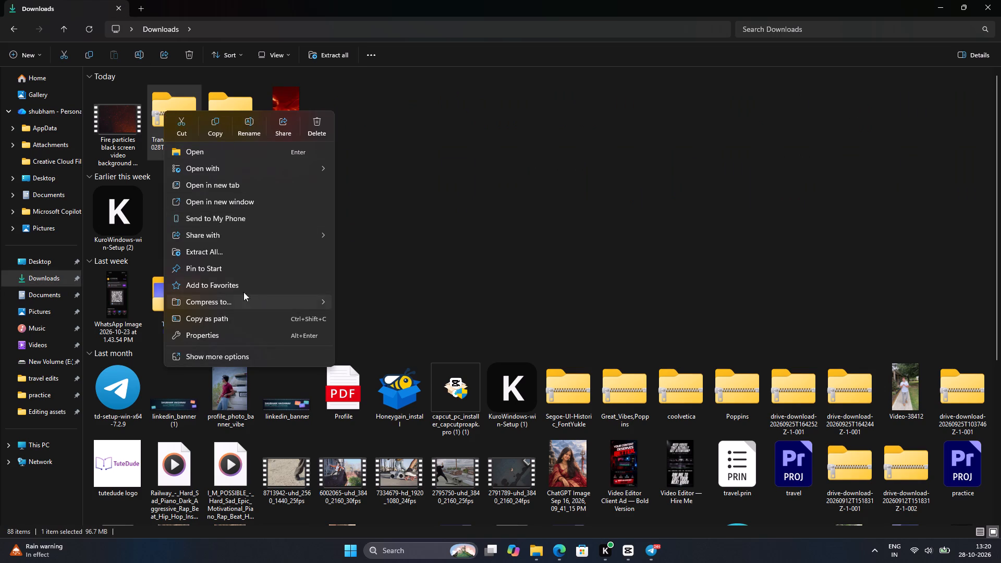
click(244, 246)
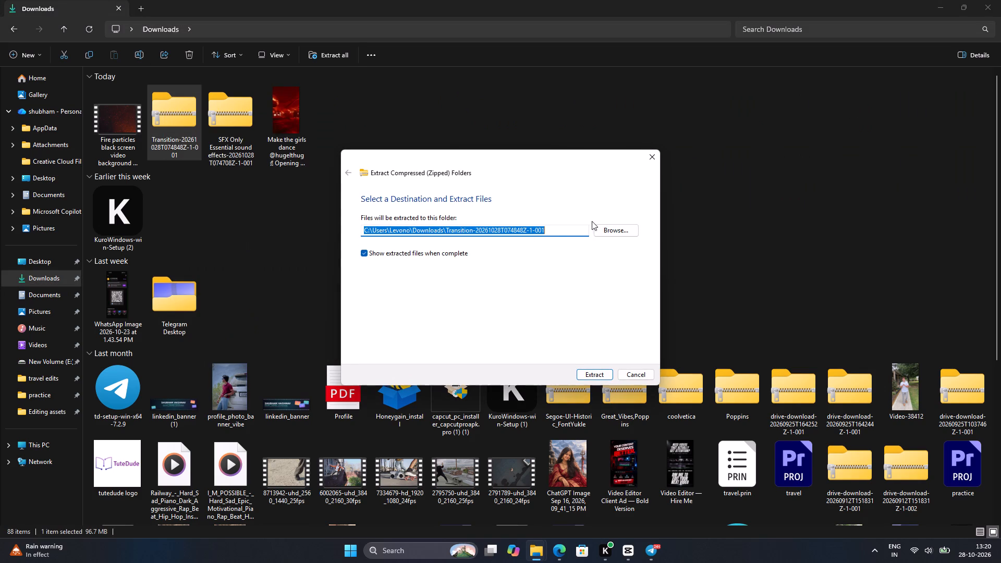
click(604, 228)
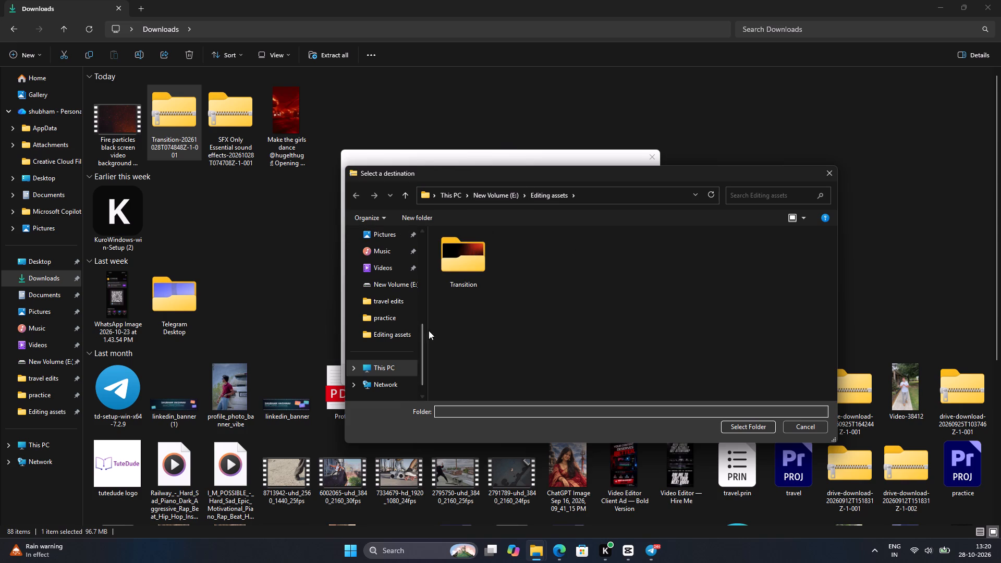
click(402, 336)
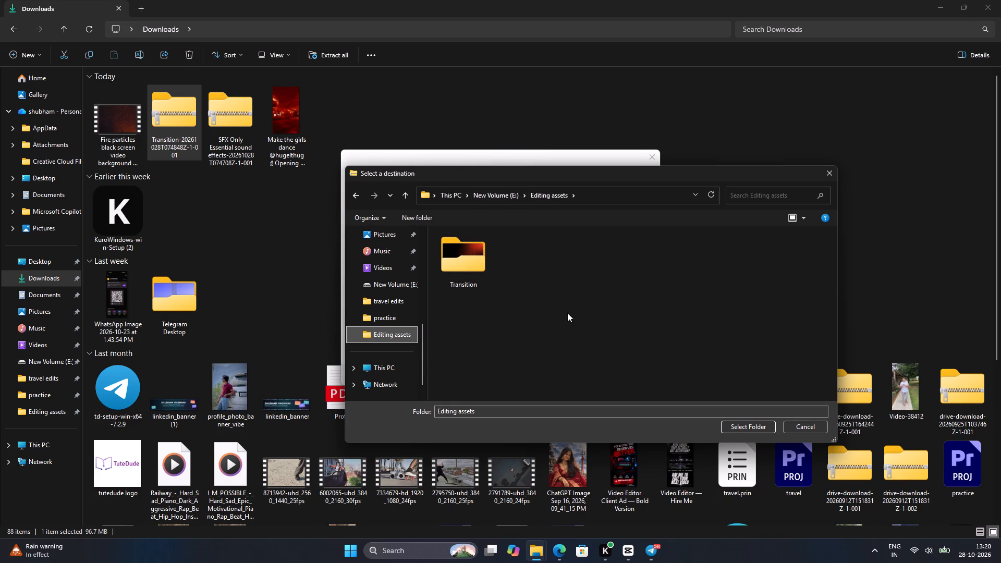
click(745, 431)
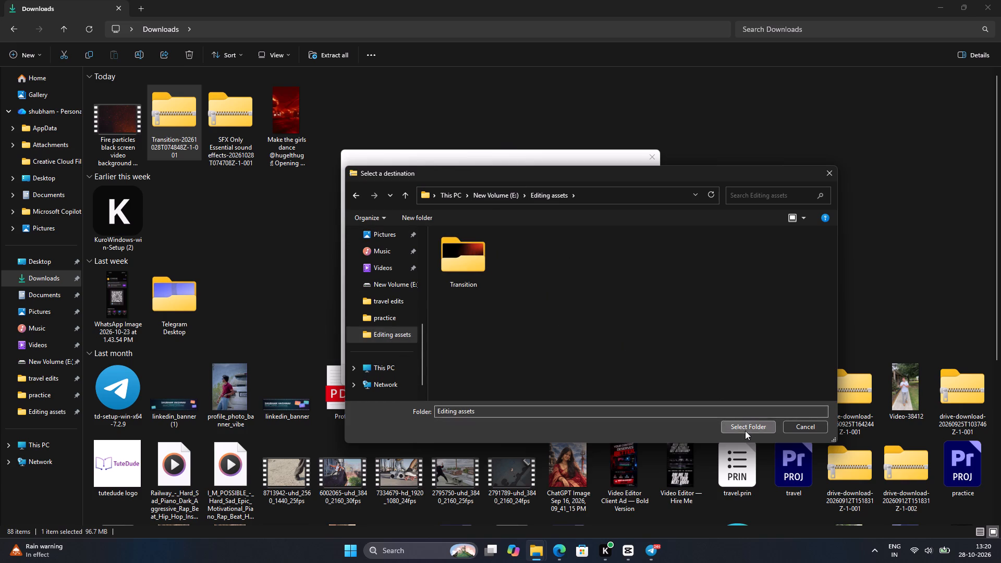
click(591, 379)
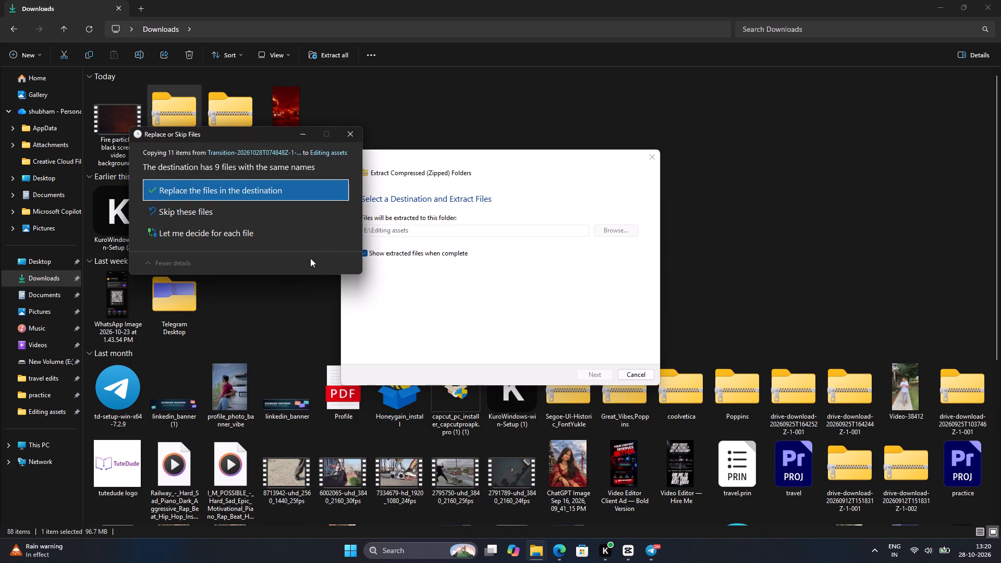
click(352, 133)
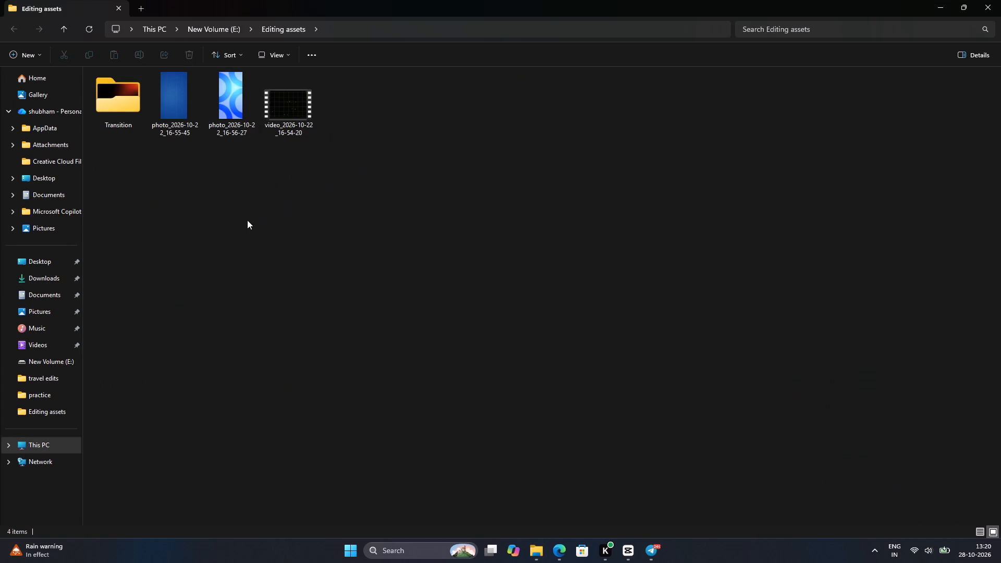
Extract the Transition zip from Downloads into E:\Editing assets again, replacing the files already in the destination.
click(62, 281)
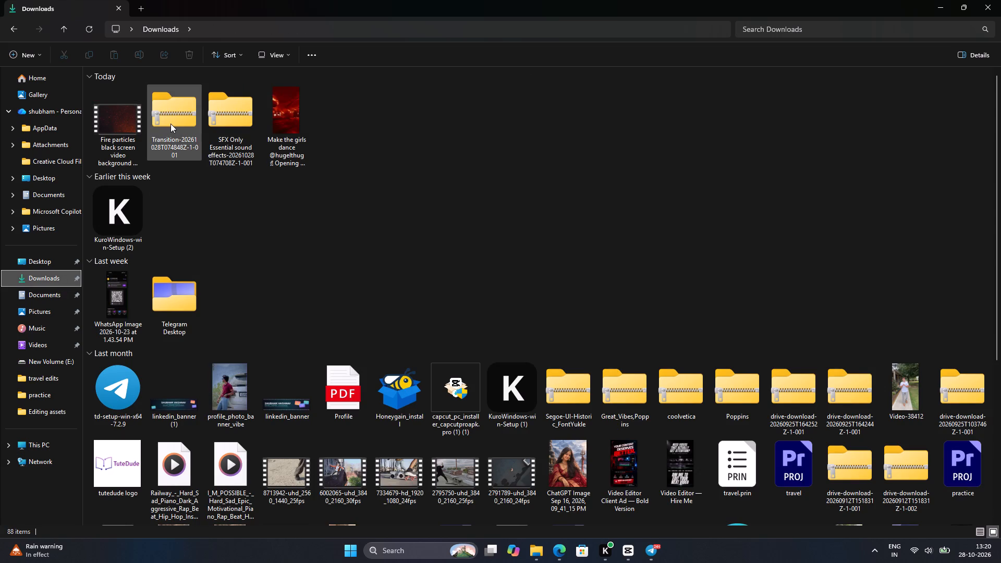
right_click(170, 124)
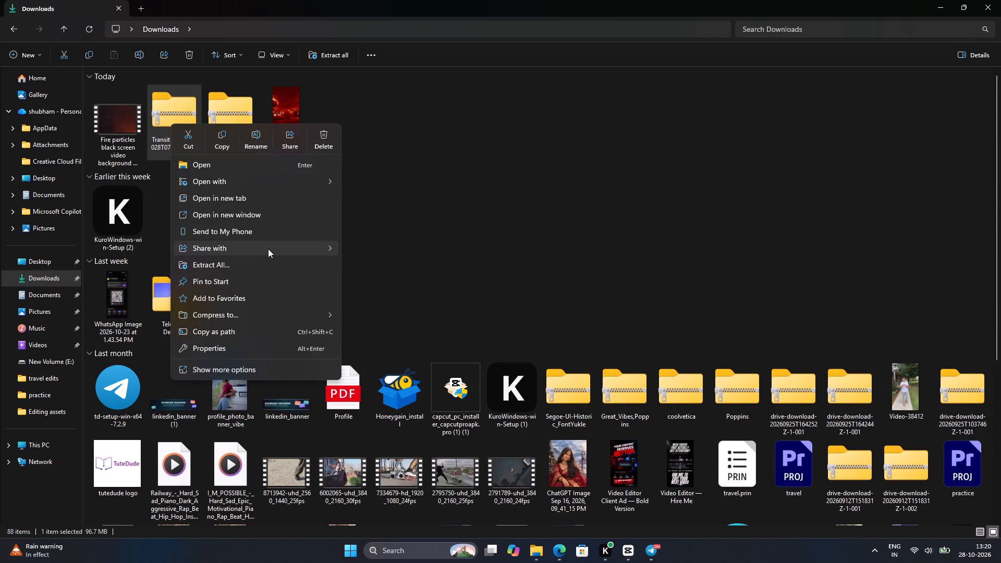
click(260, 262)
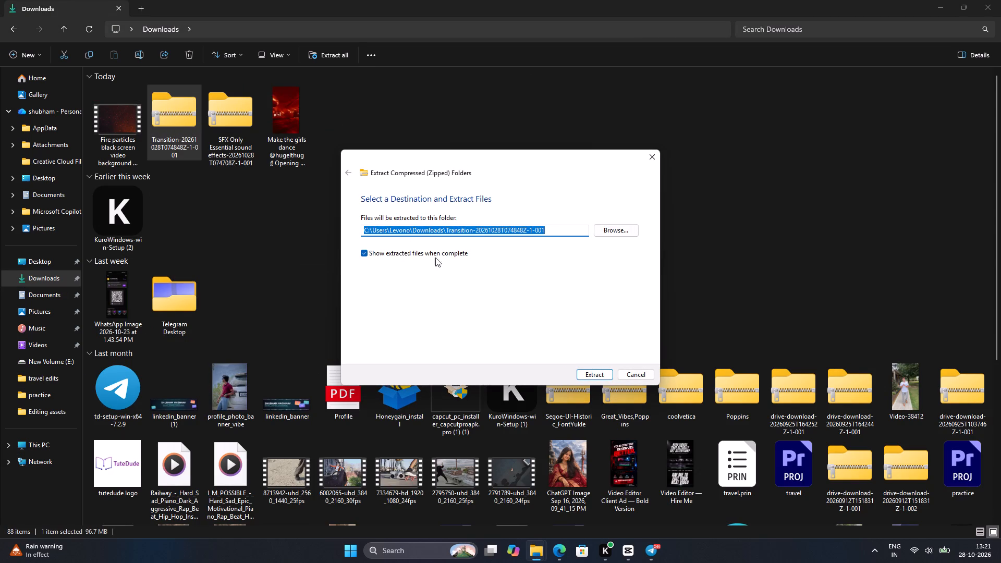
click(629, 233)
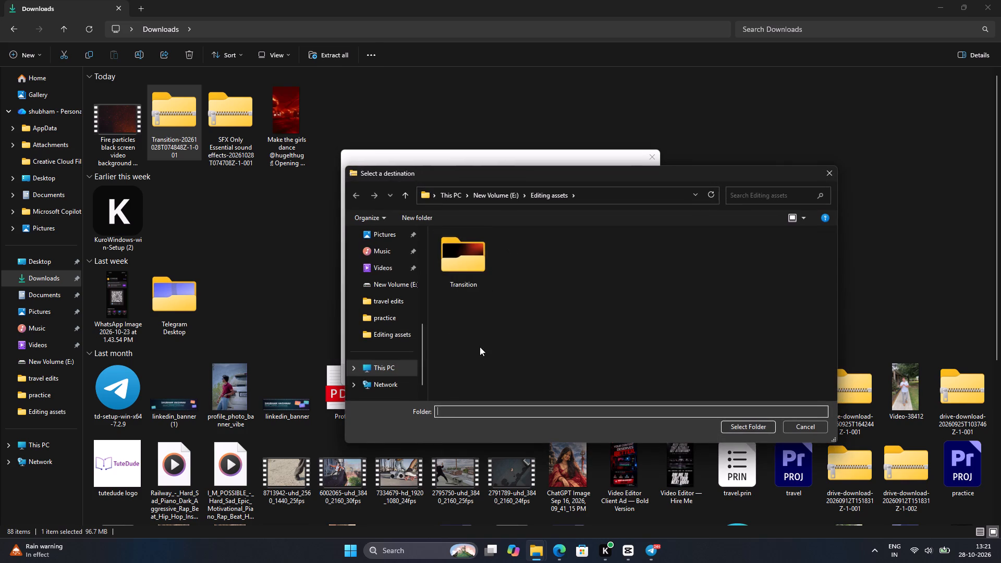
click(551, 254)
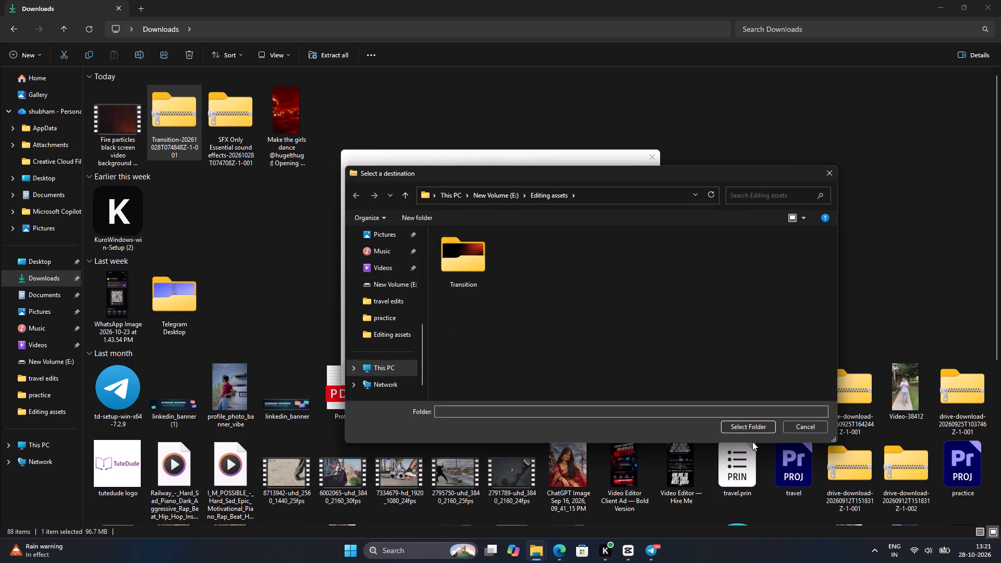
click(764, 421)
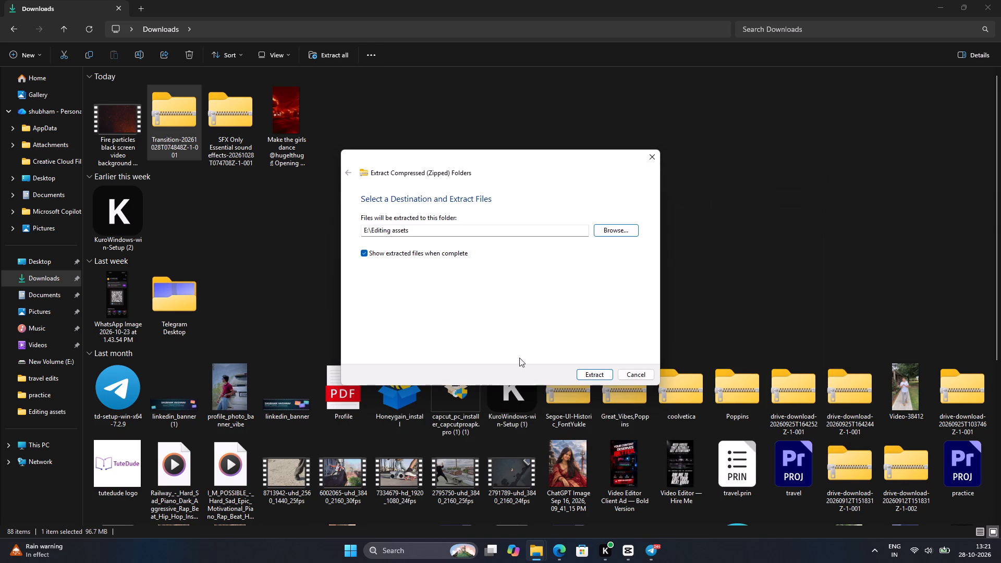
click(582, 372)
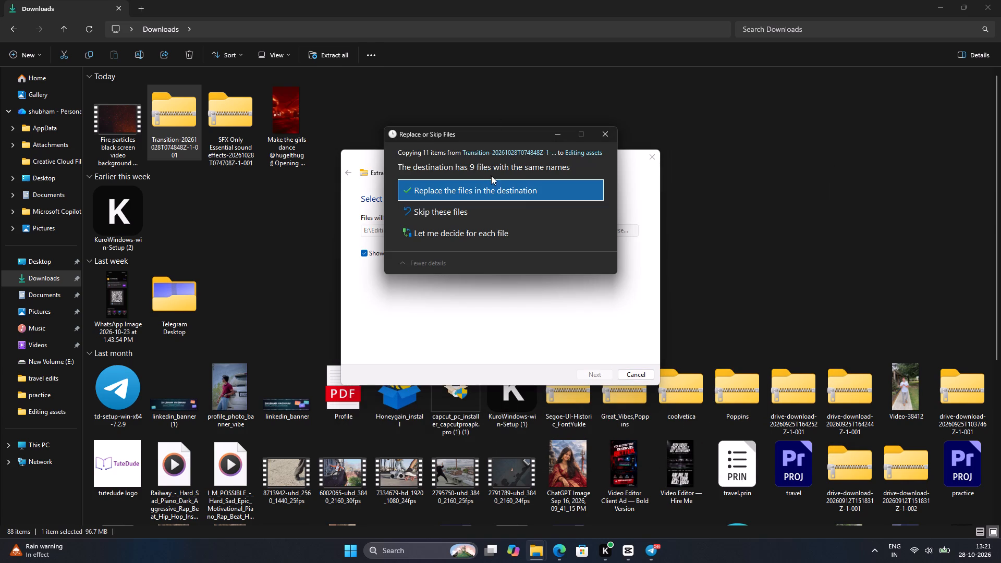
click(494, 190)
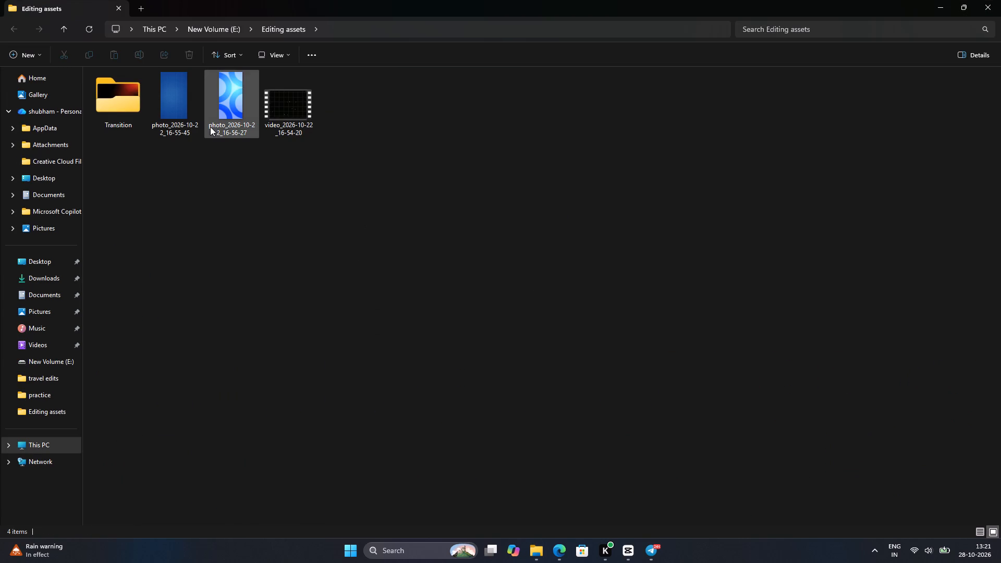
Open the fire anime transition folder inside Transition, try to play Simple Anime Transition 01, and return to Editing assets.
double_click(130, 114)
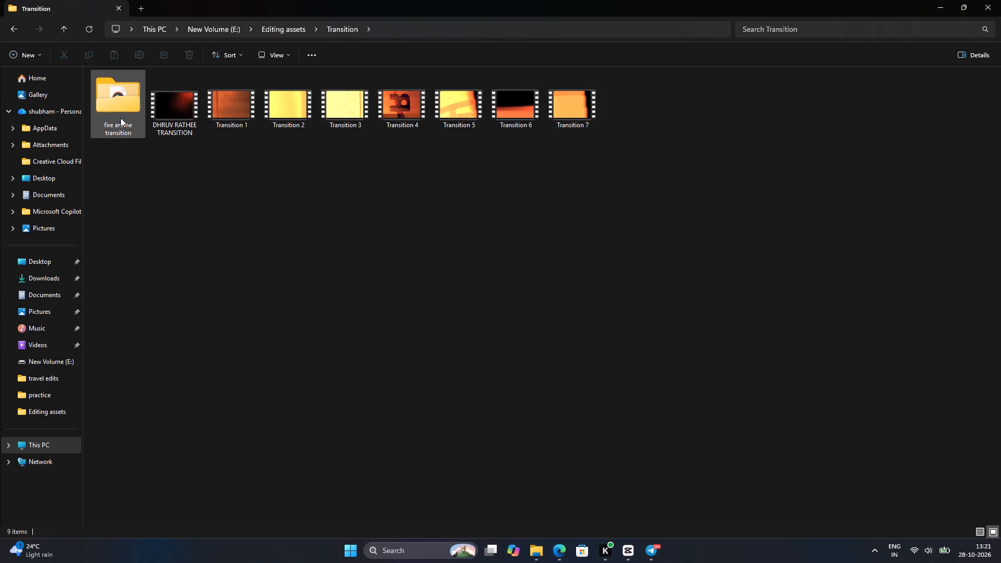
double_click(115, 101)
double_click(115, 101)
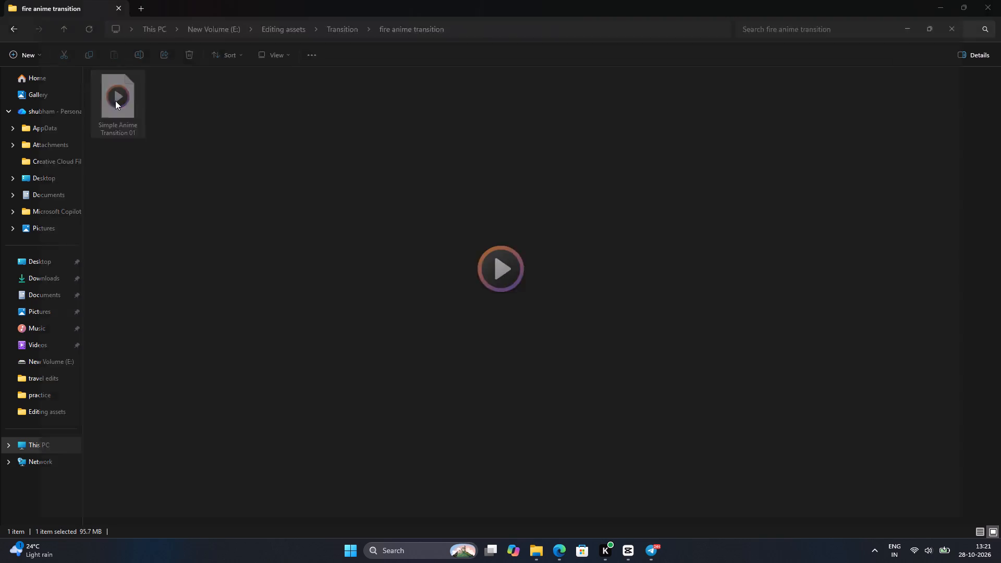
click(497, 273)
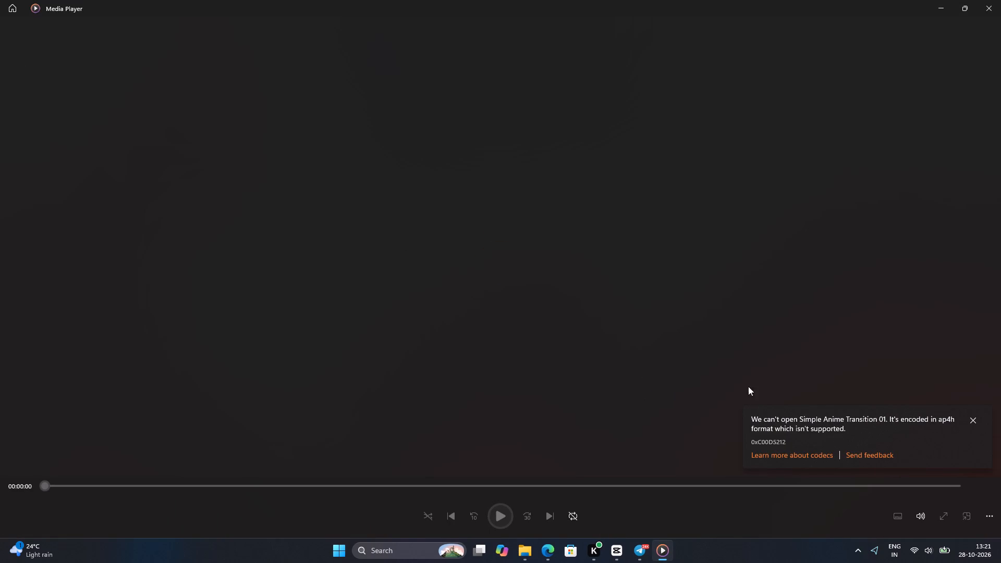
click(991, 0)
click(8, 25)
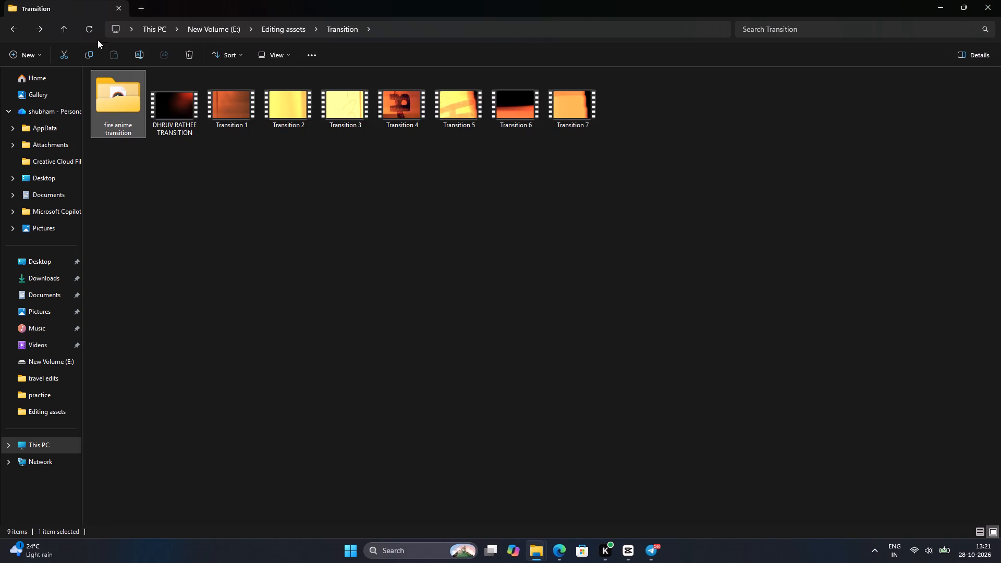
click(11, 32)
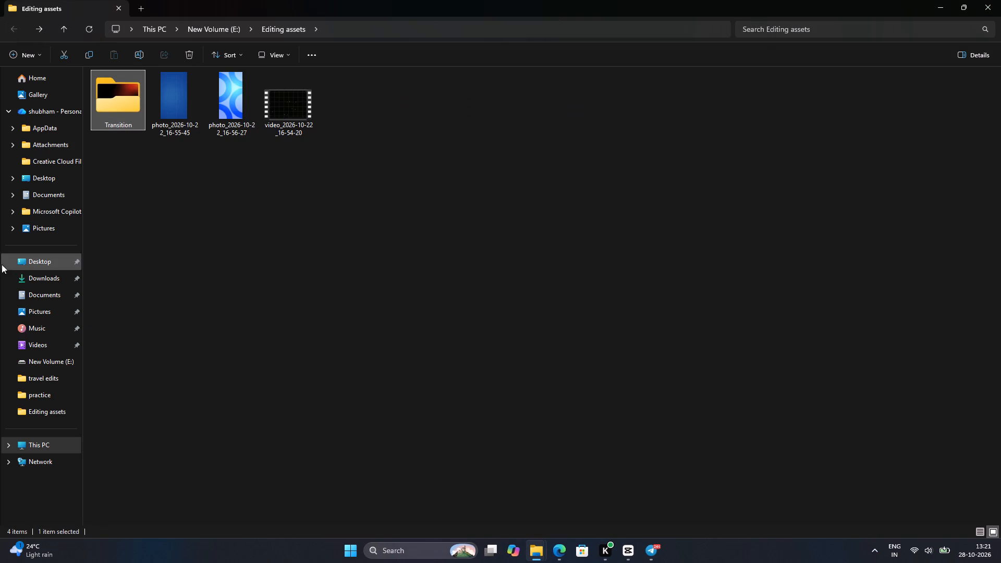
Extract the SFX Only Essential sound effects zip from Downloads, choosing Editing assets on New Volume (E:) as the destination.
click(68, 286)
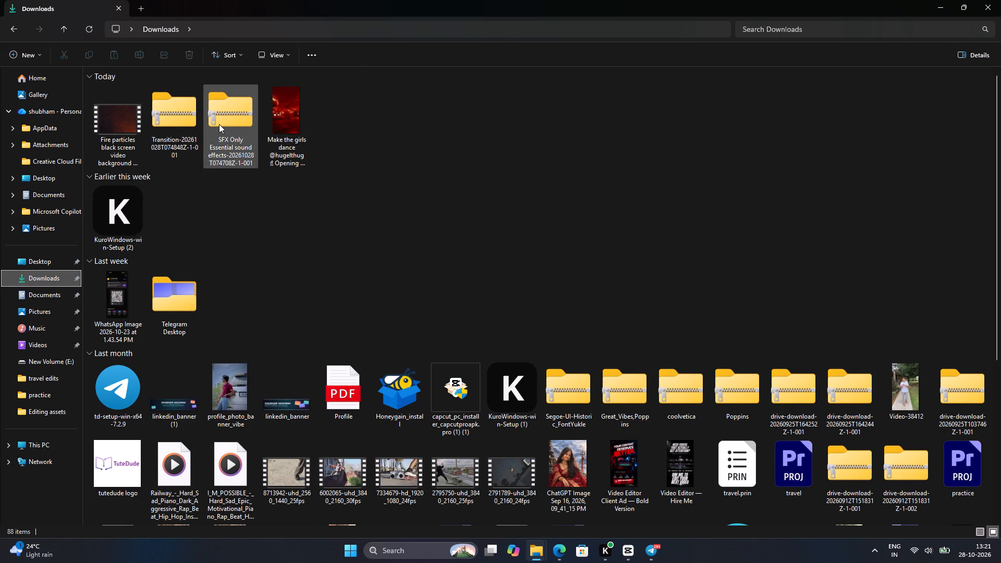
click(219, 124)
right_click(219, 124)
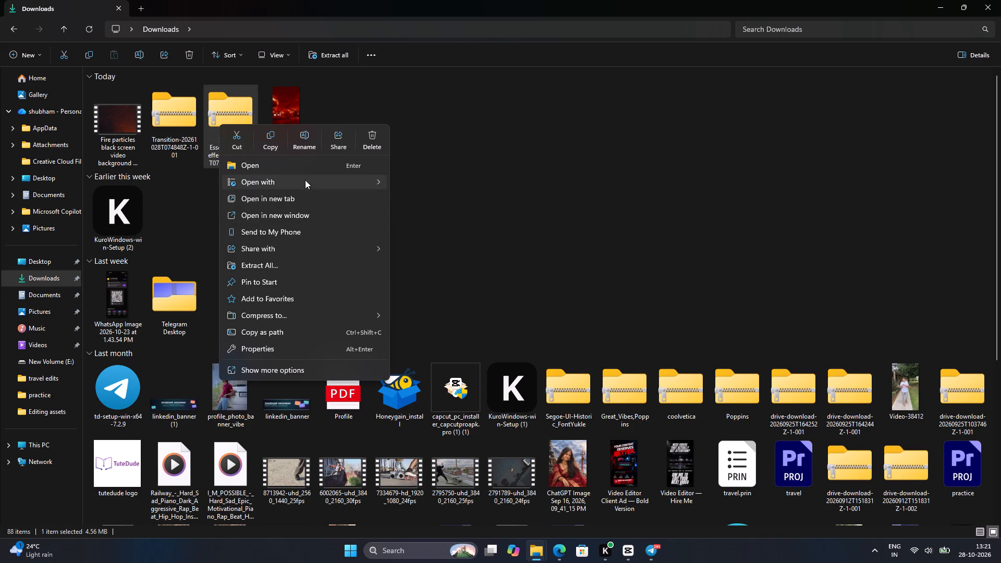
click(271, 267)
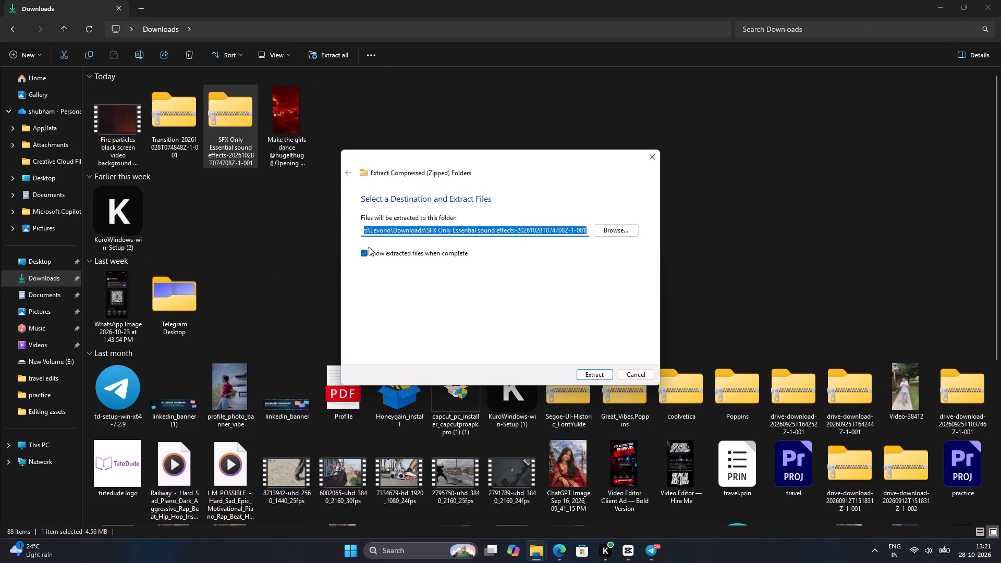
click(622, 231)
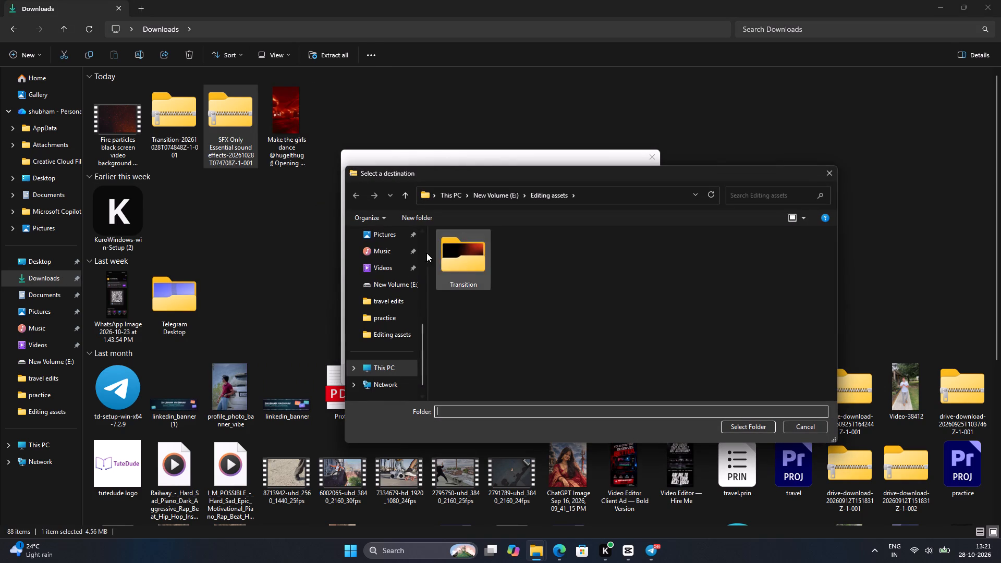
click(405, 331)
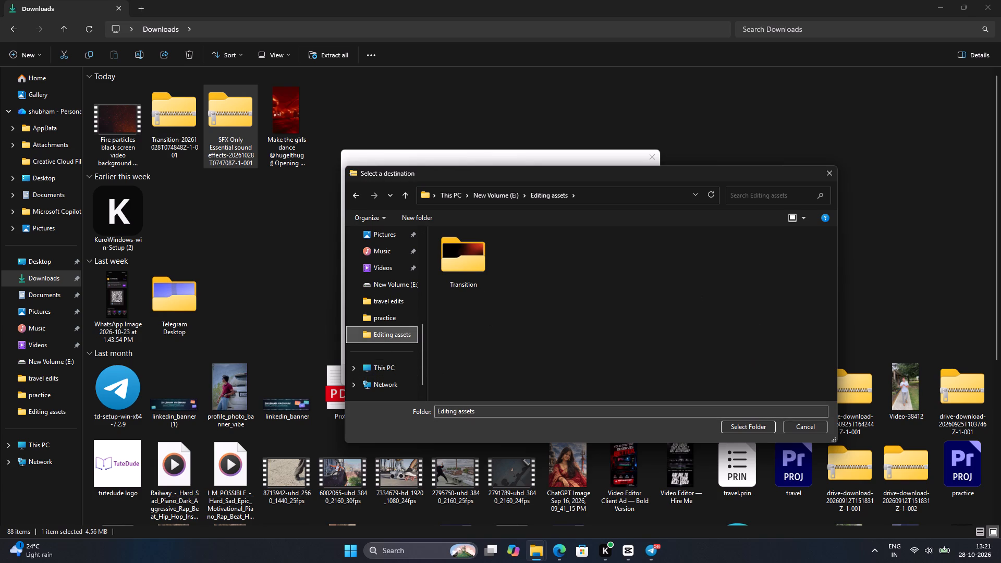
Confirm Editing assets as the destination and extract the SFX Only Essential sound effects zip into E:\Editing assets.
click(735, 430)
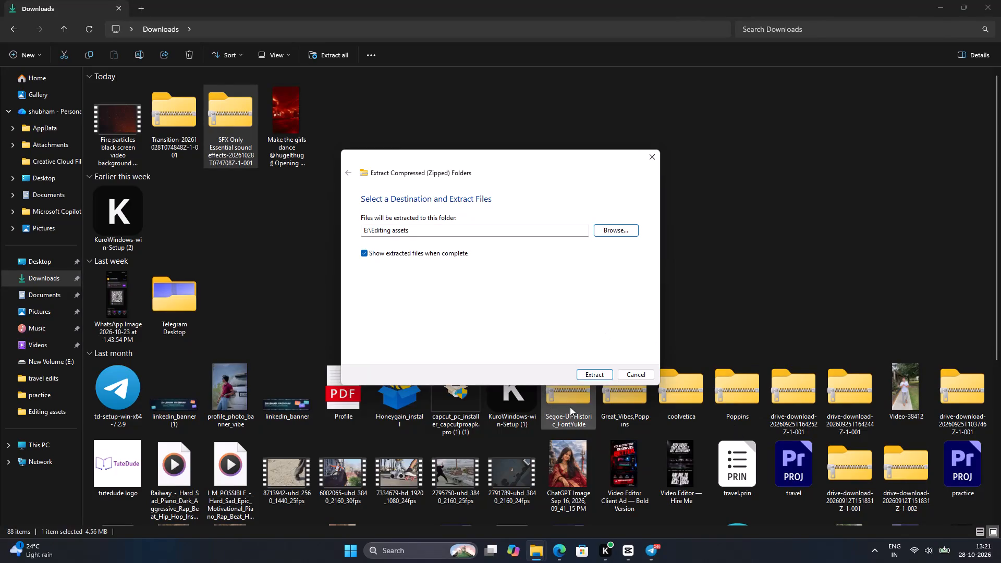
click(591, 374)
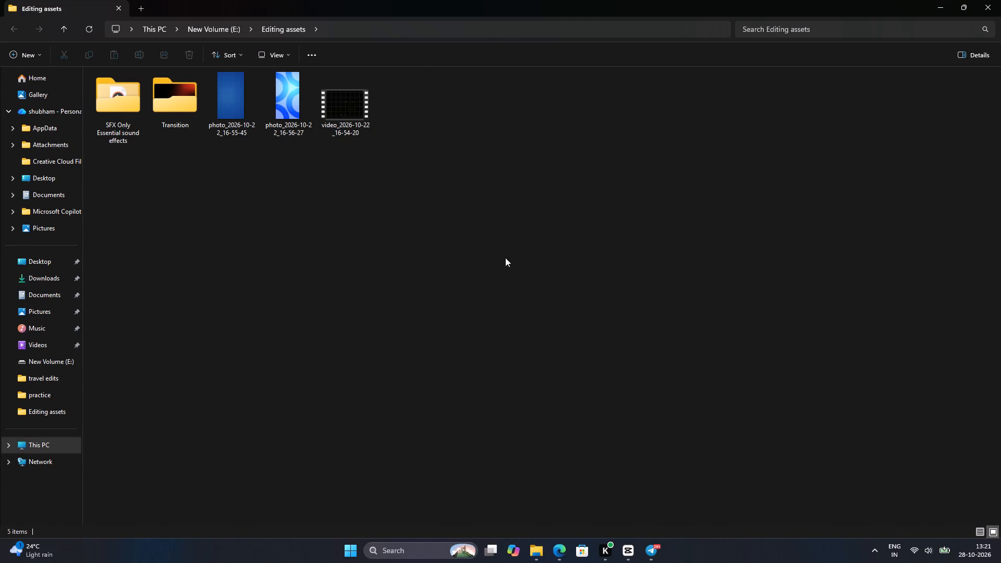
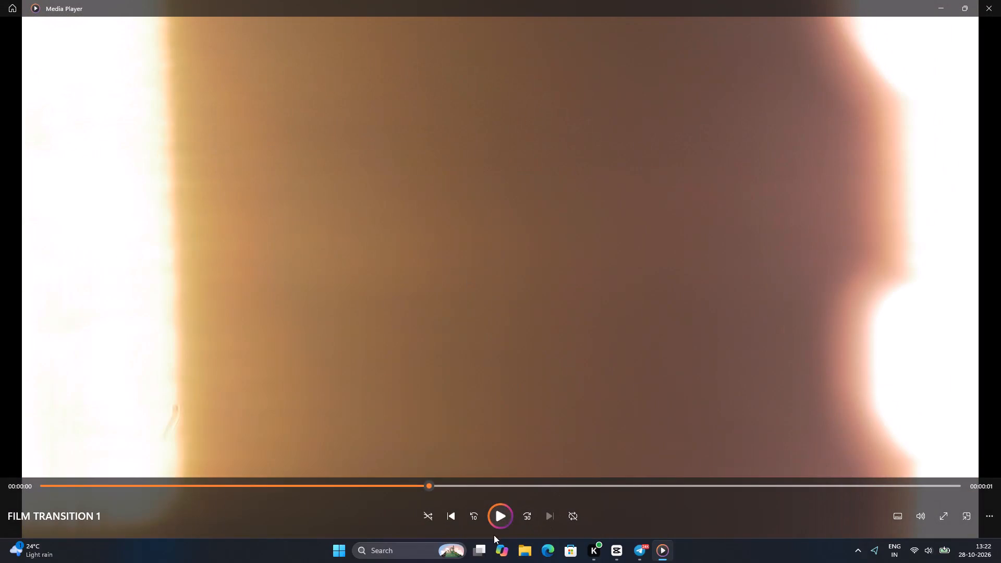
Play the FILM TRANSITION 1 clip to preview it.
click(504, 511)
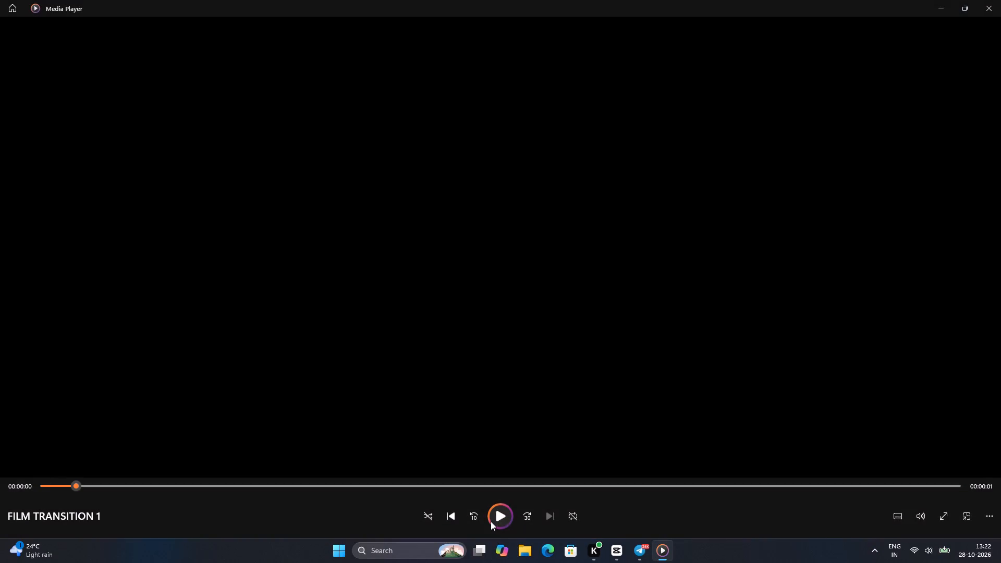
click(491, 522)
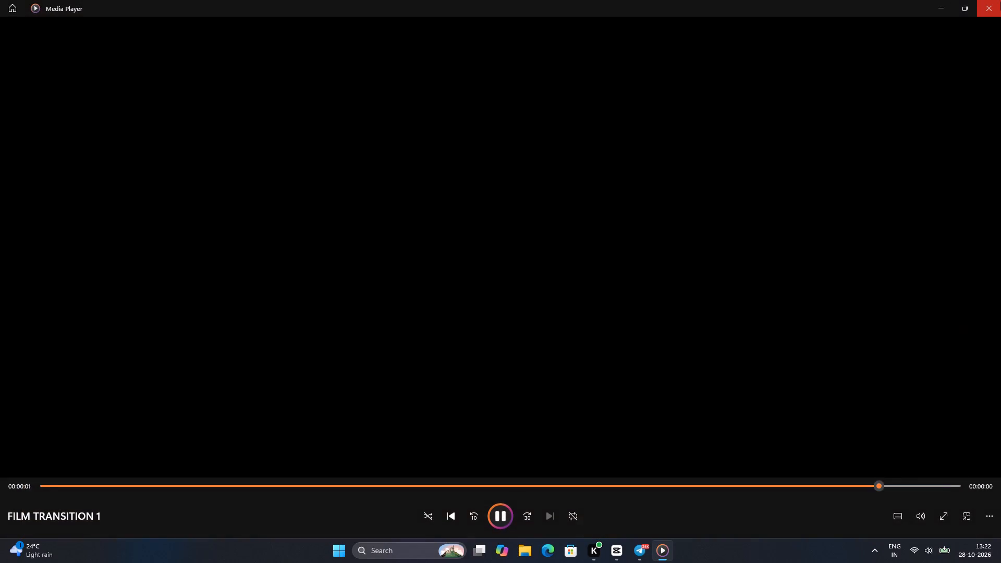
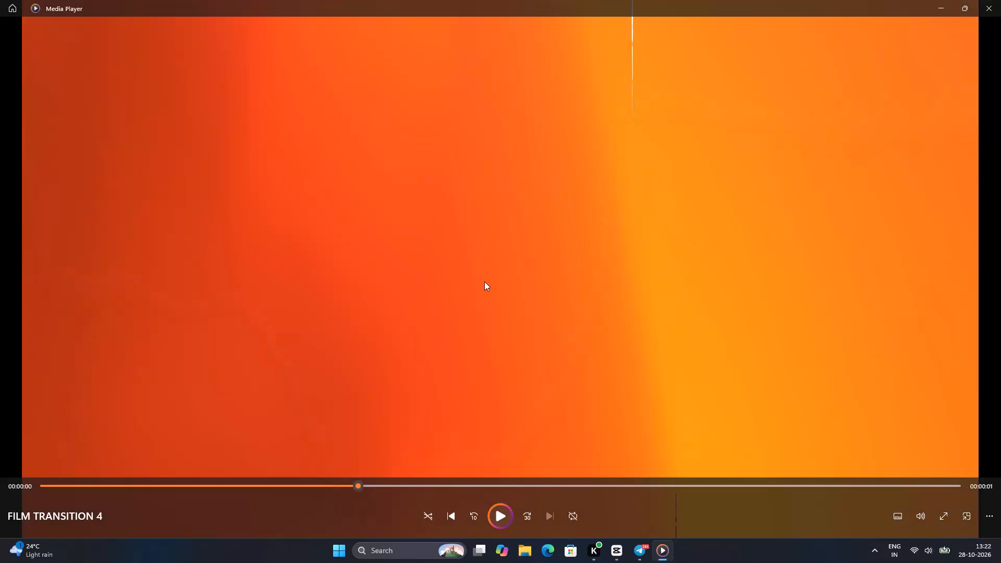
Resume playback of the FILM TRANSITION 4 clip to preview the transition.
click(634, 213)
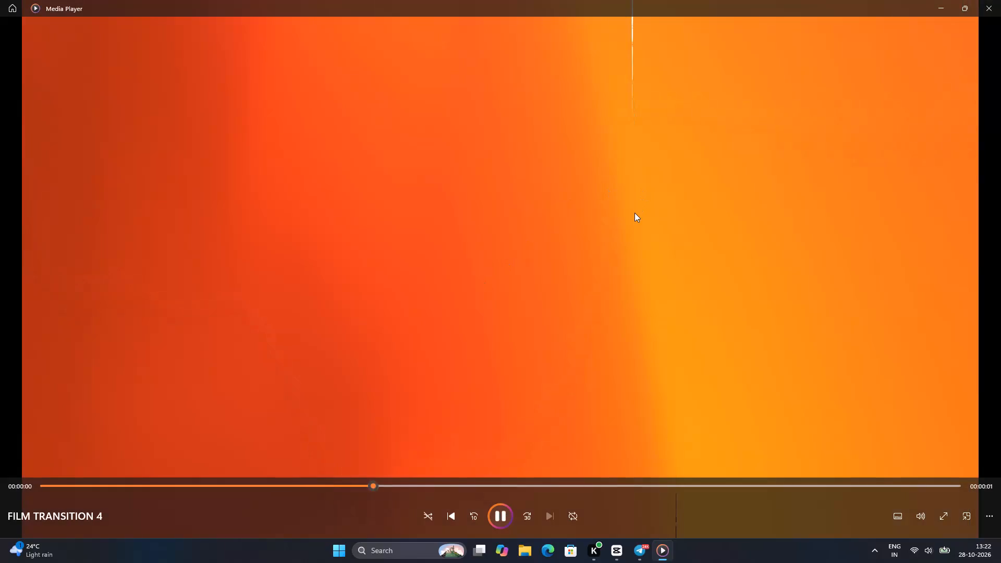
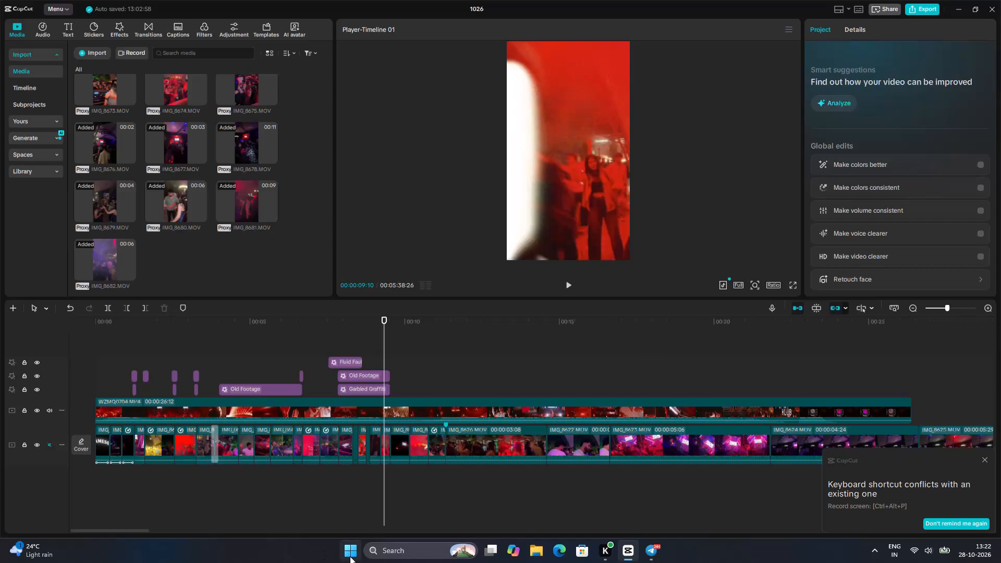
Open Proton VPN, connect to the fastest free server, and minimize its window to return to CapCut.
click(350, 556)
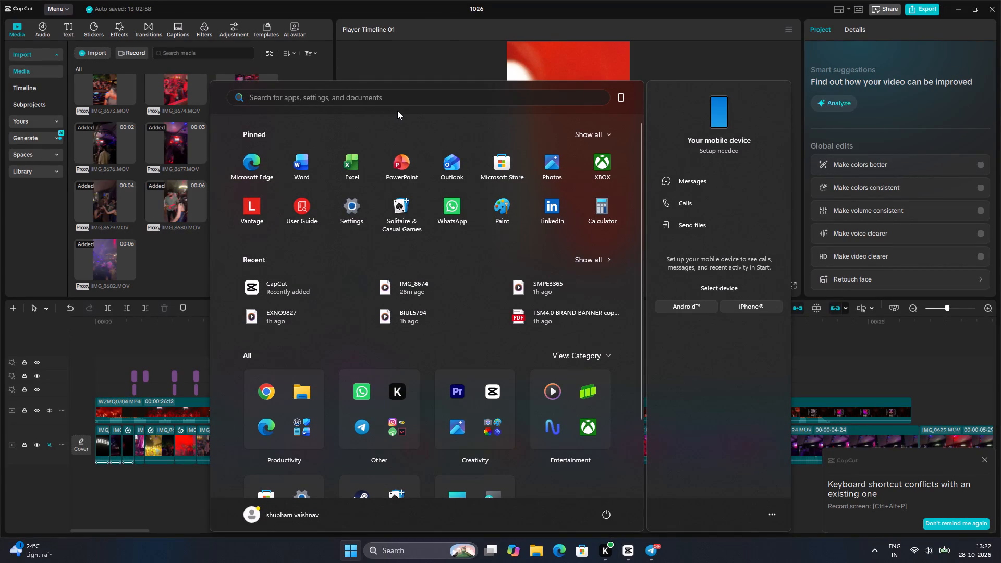
key(shift+p)
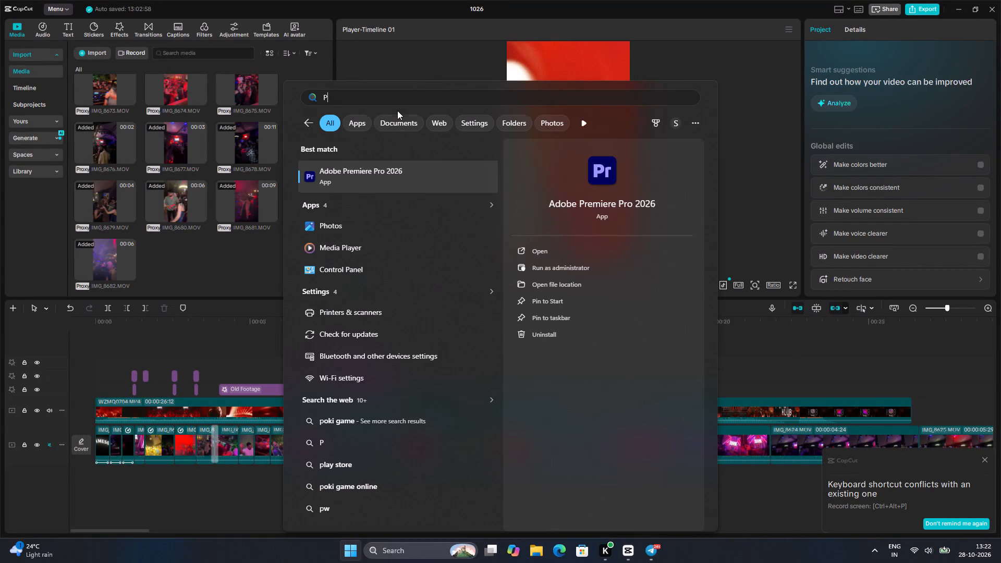
text(ro)
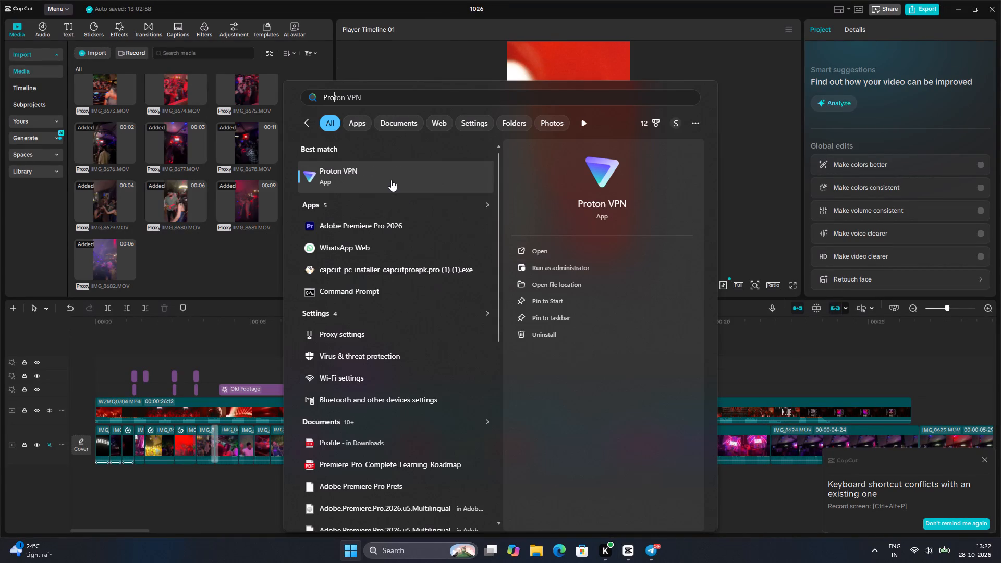
click(399, 167)
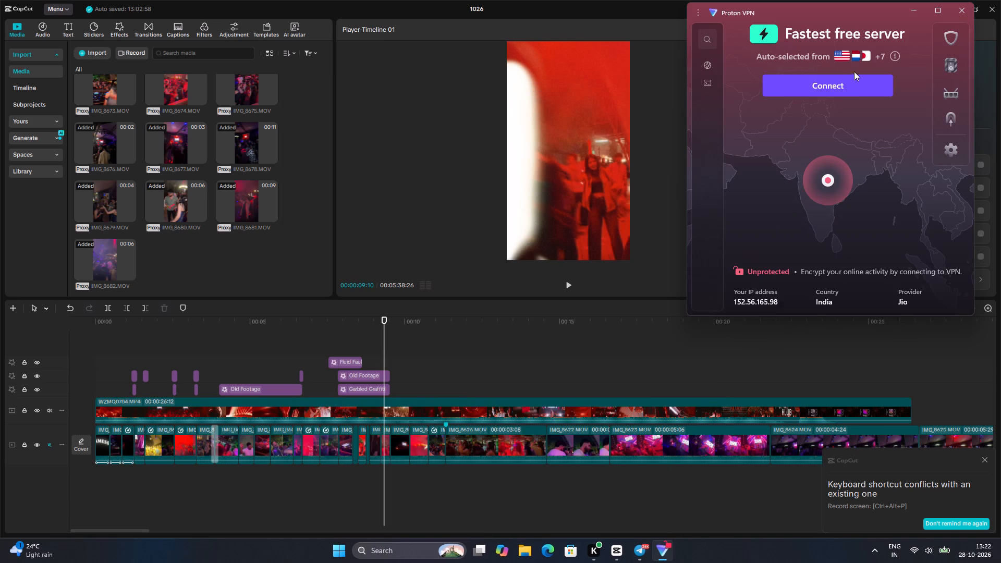
click(860, 86)
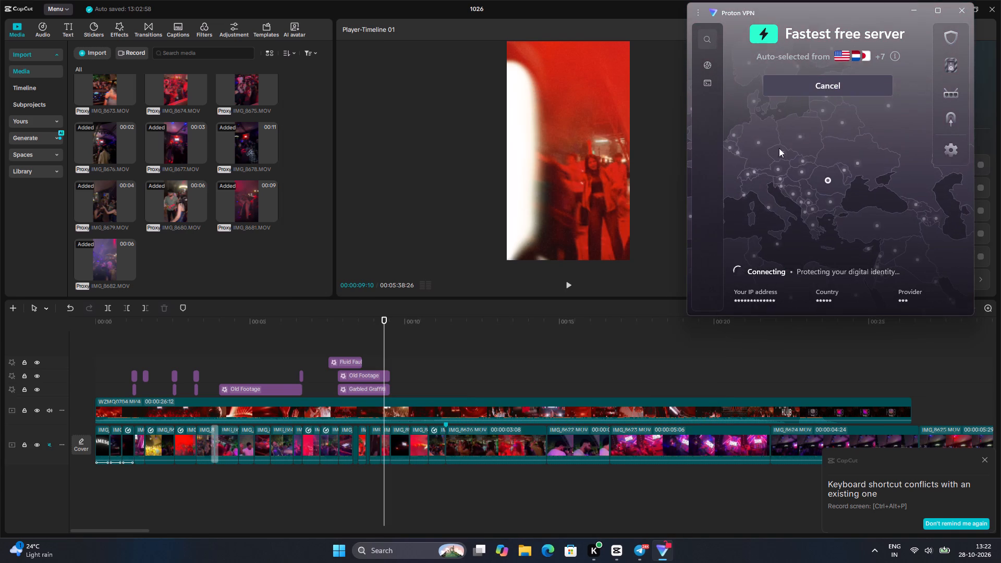
click(915, 9)
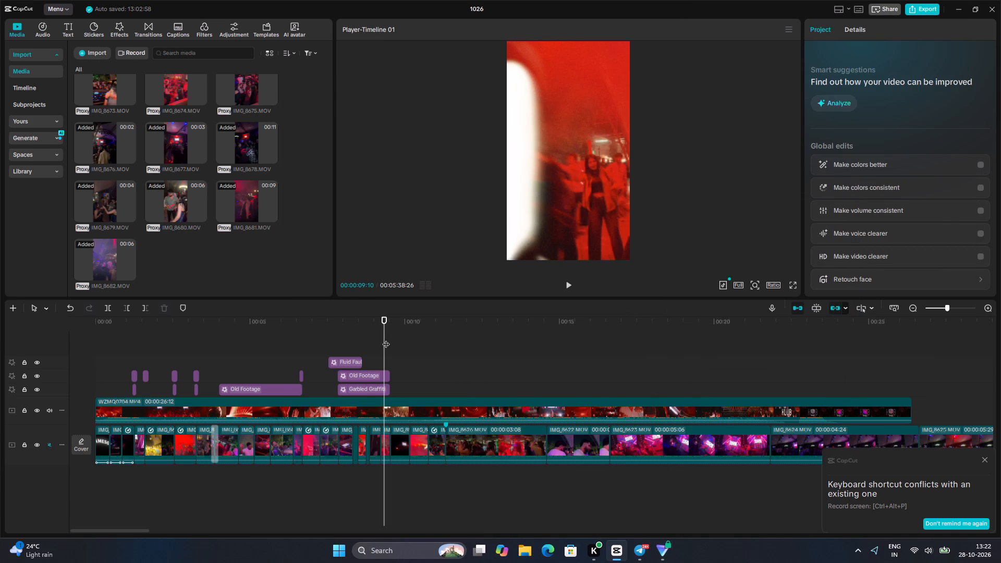
Play the 1026 project's timeline from the start to review the edit, and return the playhead to the beginning.
drag(385, 342, 390, 347)
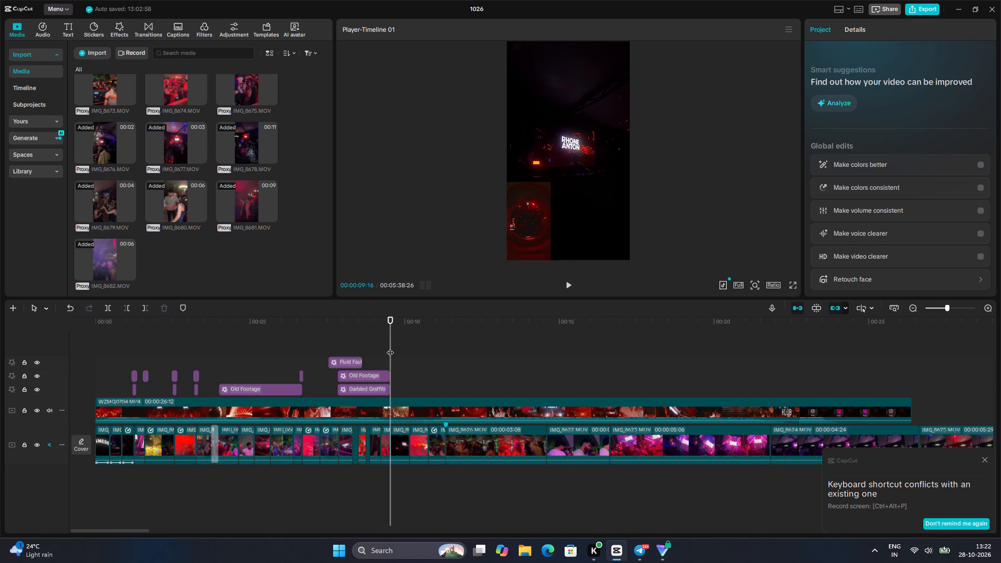
drag(390, 347, 0, 426)
ctrl+scroll(417, 412, down, 3)
key(space)
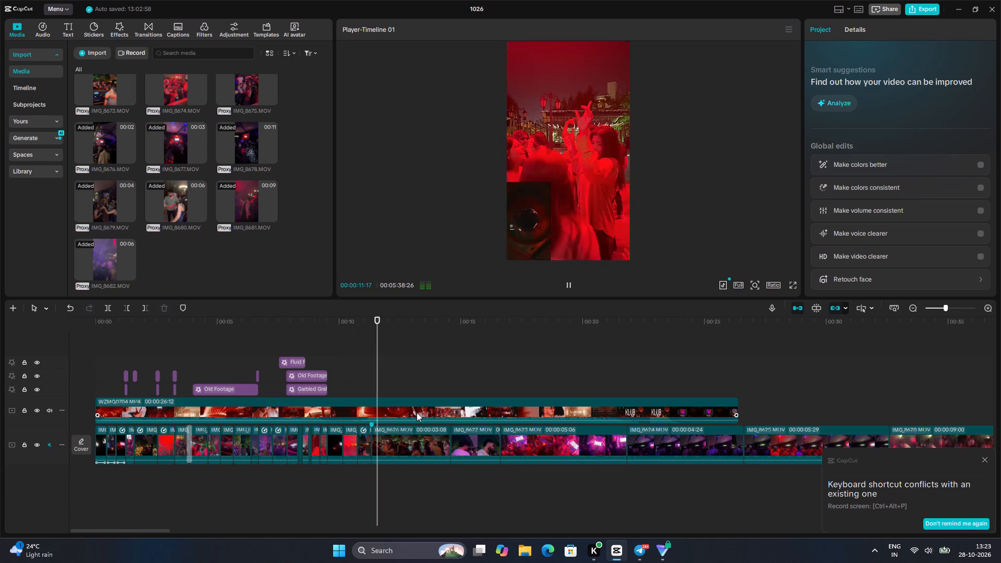
key(space)
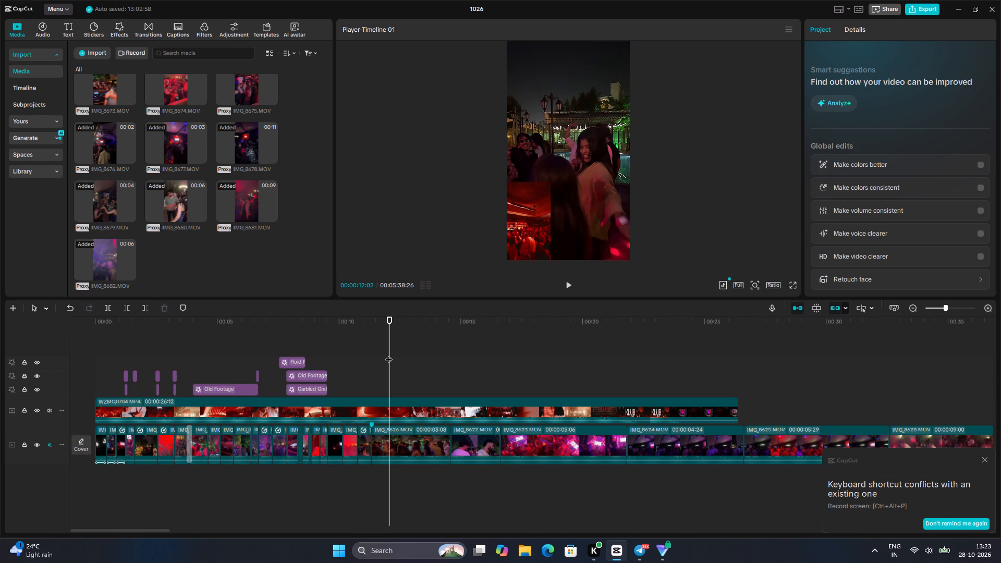
drag(389, 354, 368, 362)
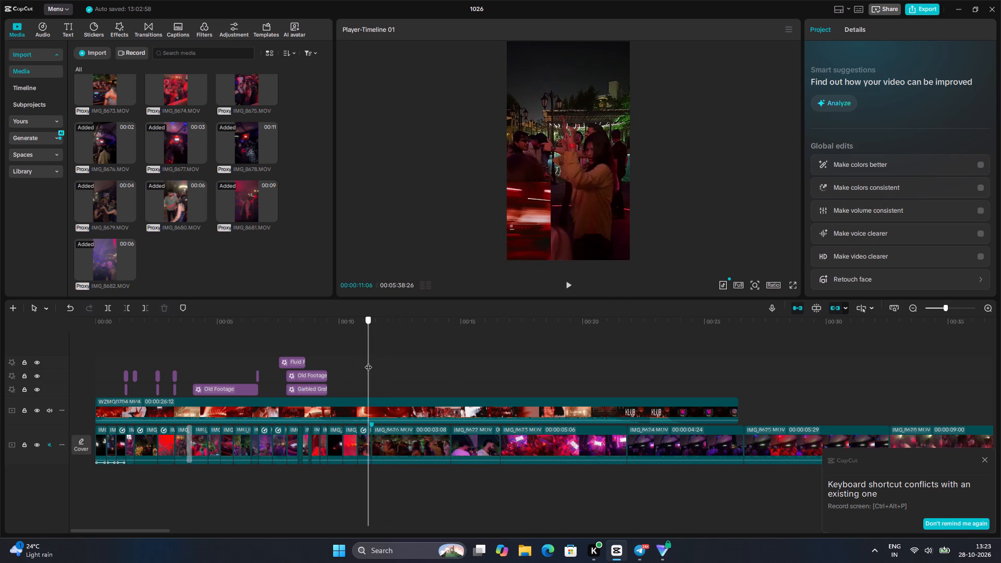
drag(368, 362, 59, 380)
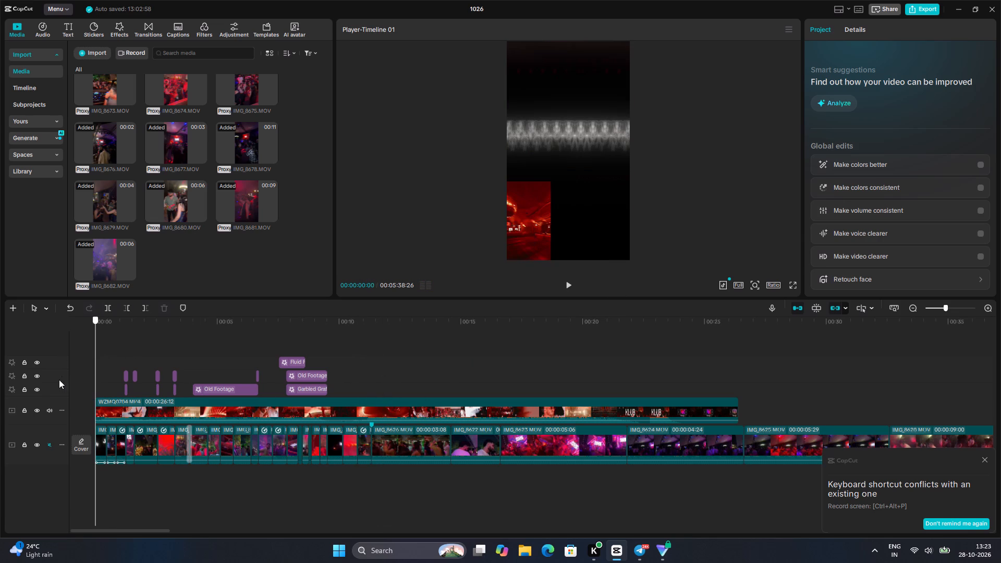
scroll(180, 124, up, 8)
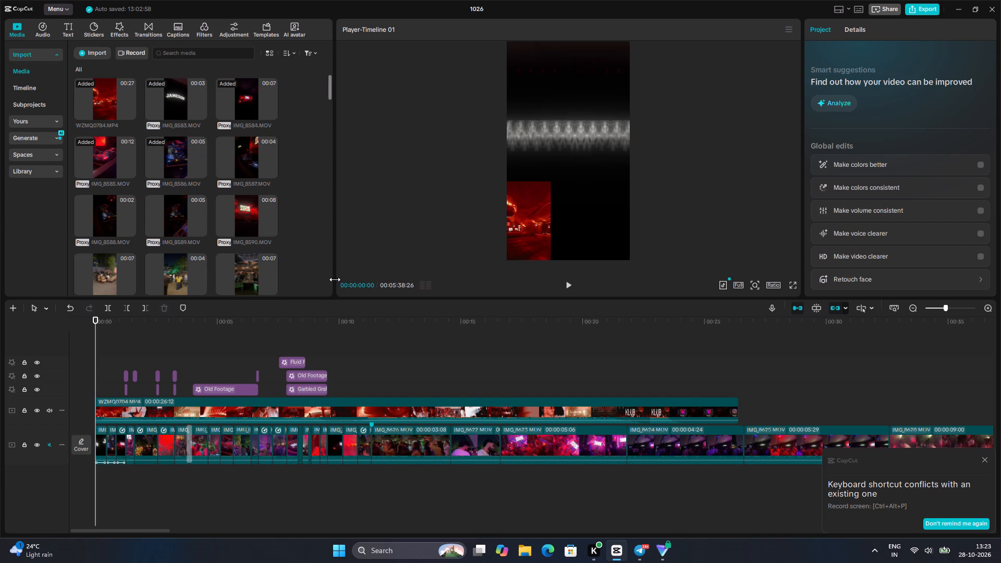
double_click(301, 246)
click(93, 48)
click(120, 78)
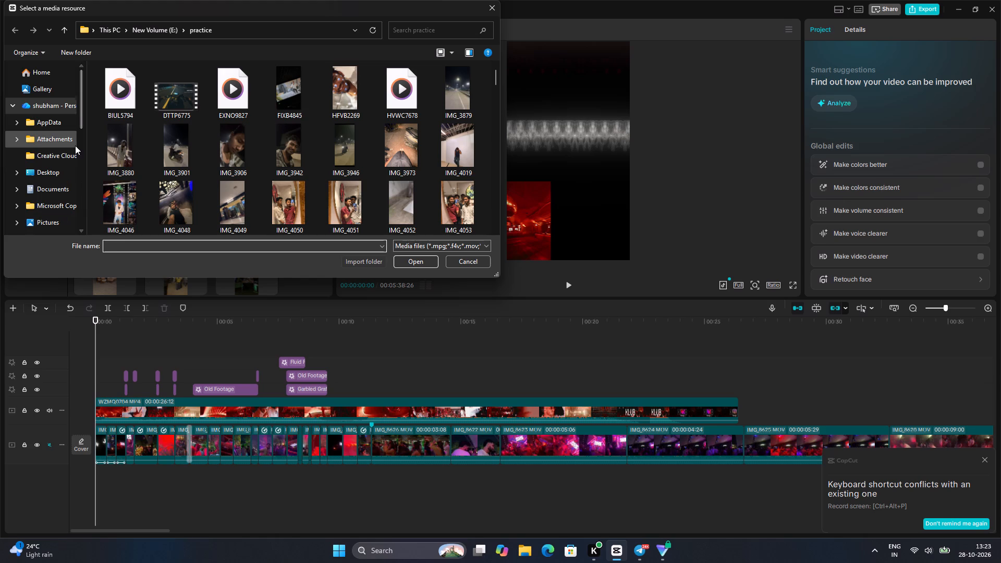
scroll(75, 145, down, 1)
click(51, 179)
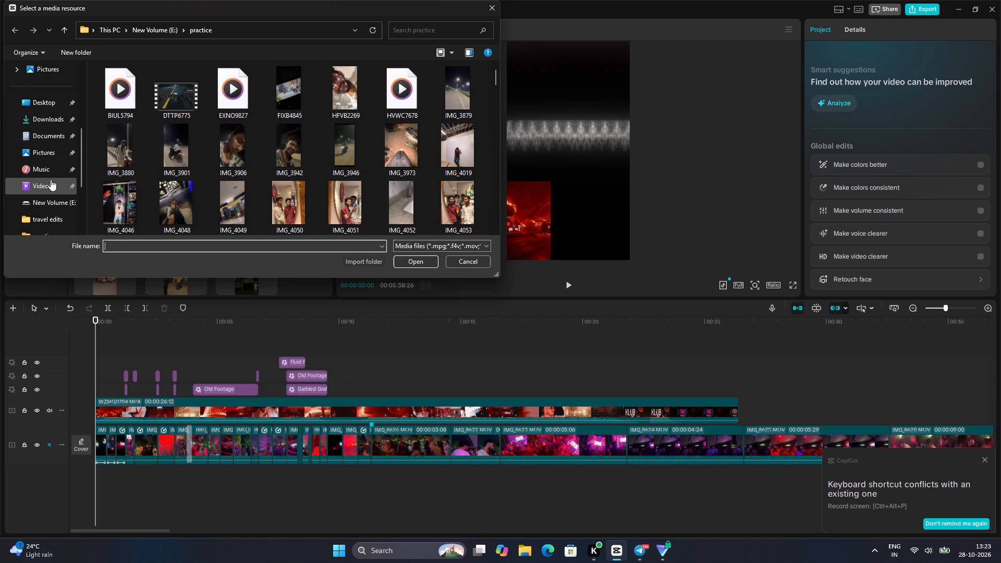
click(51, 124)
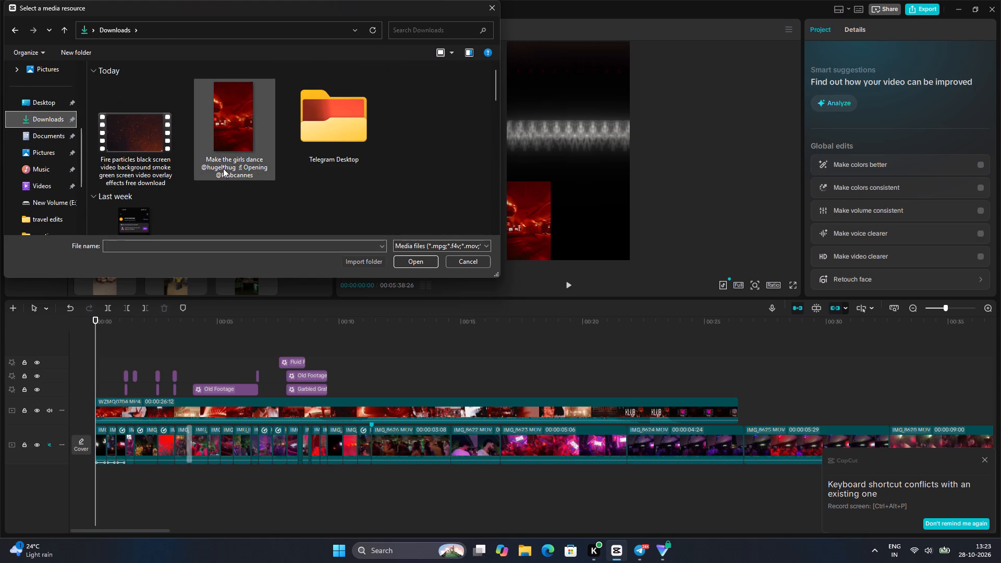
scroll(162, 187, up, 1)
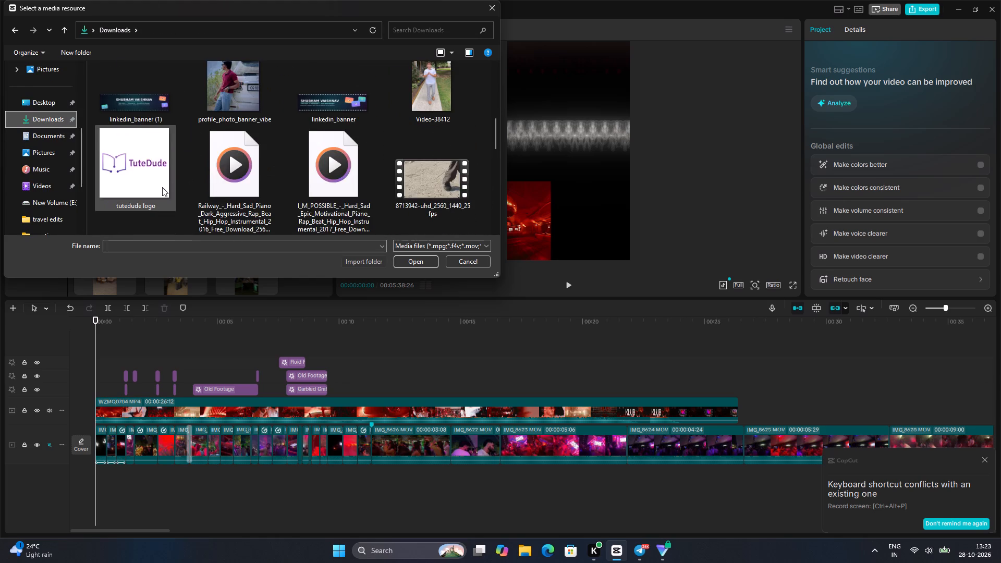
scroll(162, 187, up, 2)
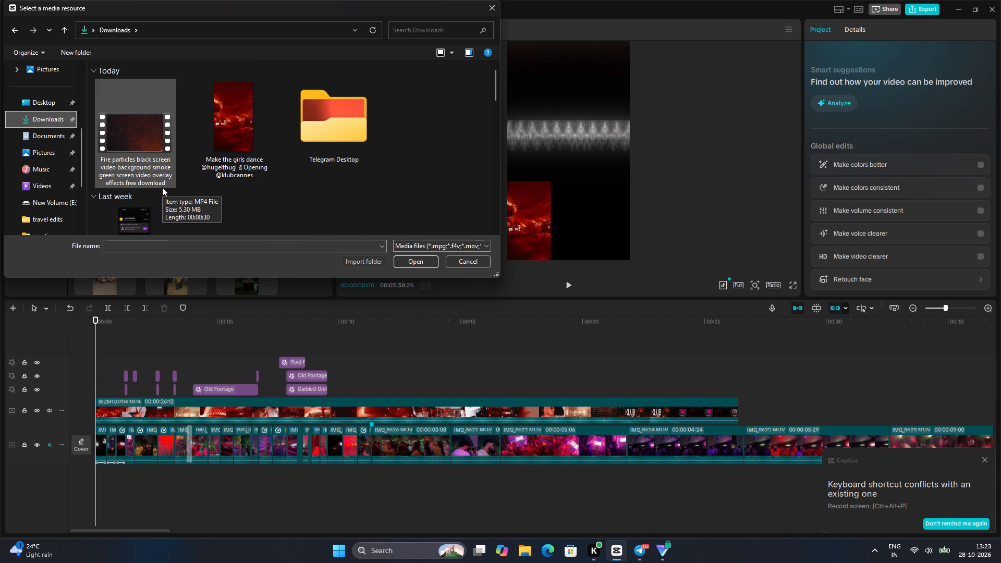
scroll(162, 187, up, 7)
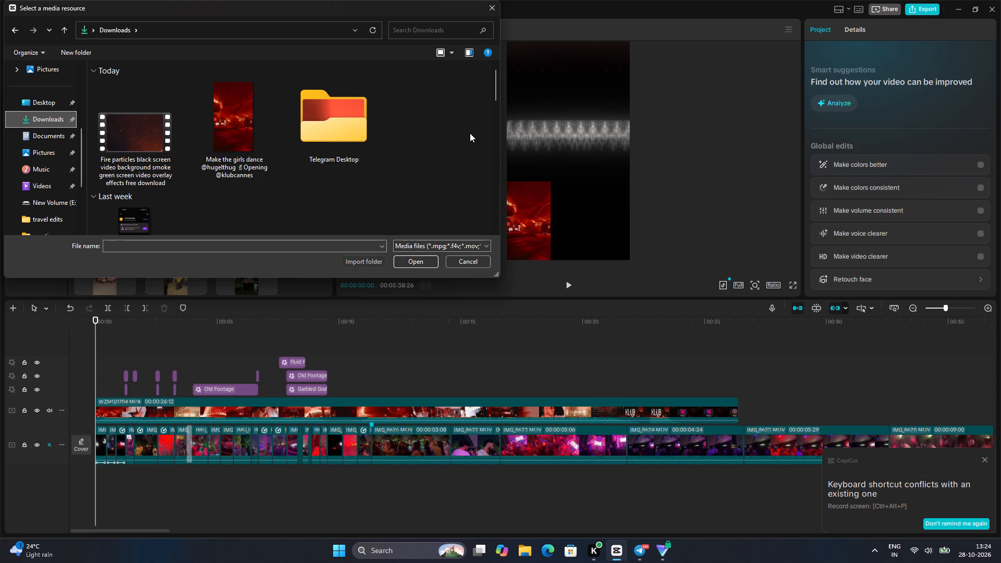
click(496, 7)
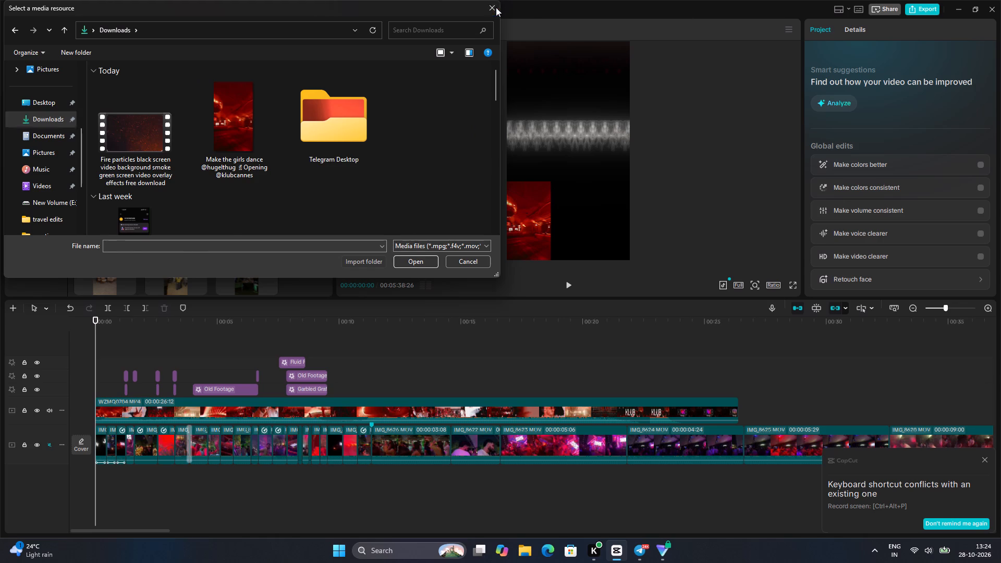
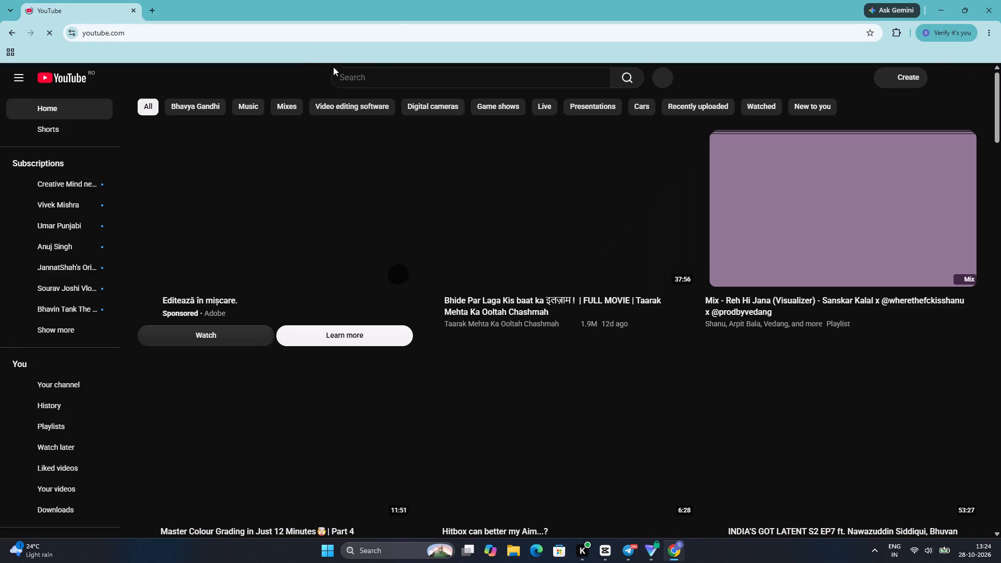
Search YouTube for "jamaican bam bam".
click(374, 77)
text(Ja)
key(m)
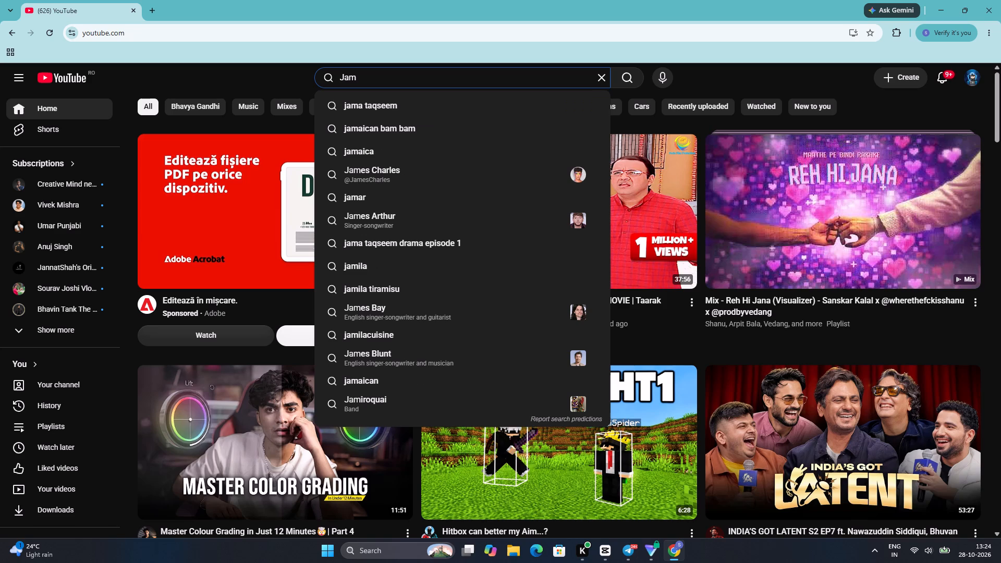
click(382, 133)
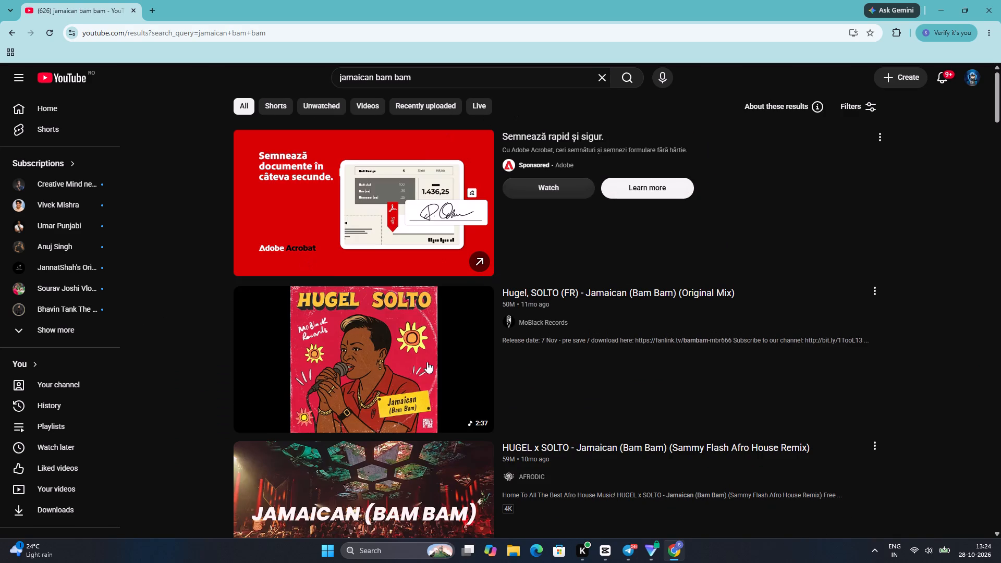
Copy the share link of the video "Hugel, SOLTO (FR) - Jamaican (Bam Bam) (Original Mix)" and dismiss the sharing options.
click(874, 294)
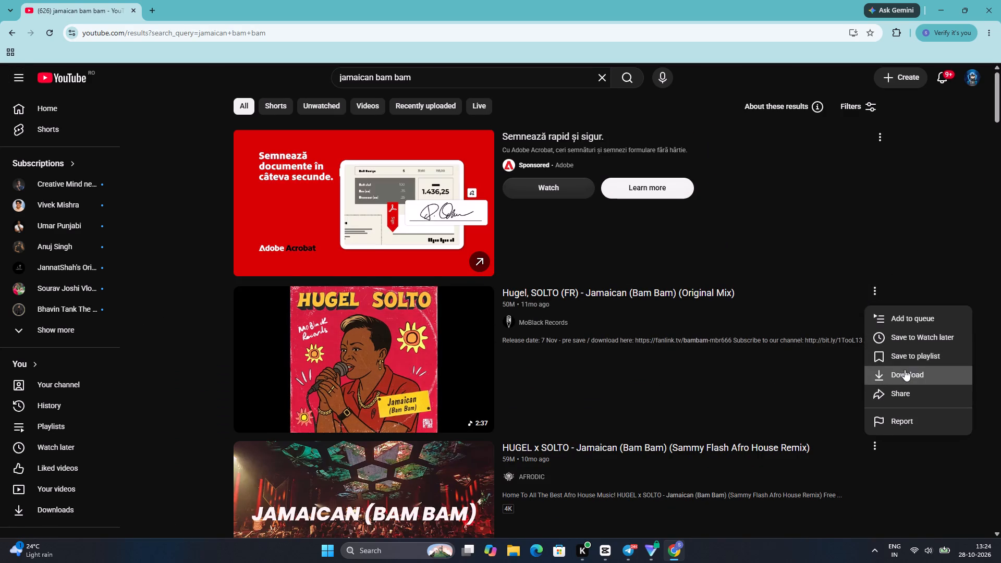
click(908, 397)
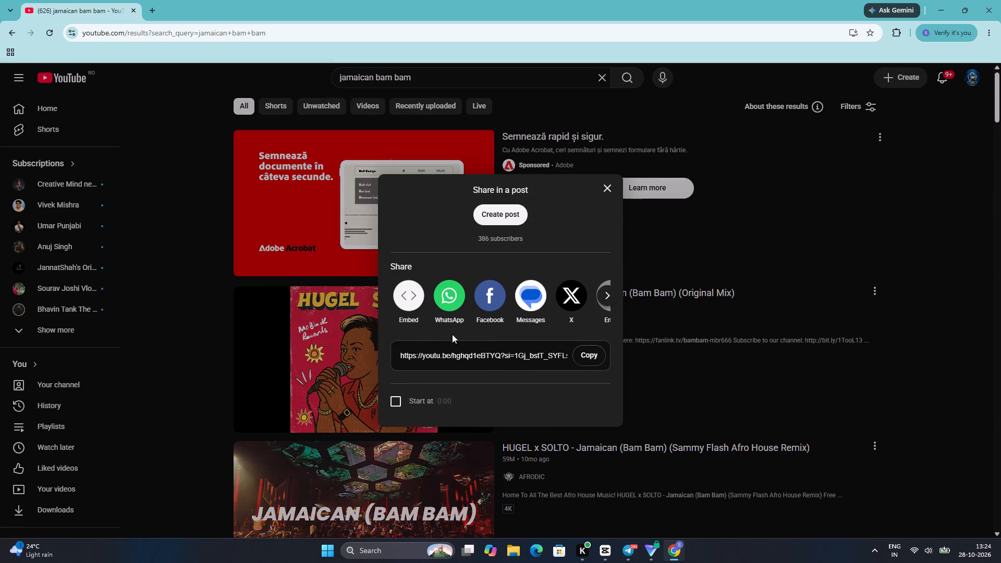
scroll(542, 293, left, 1)
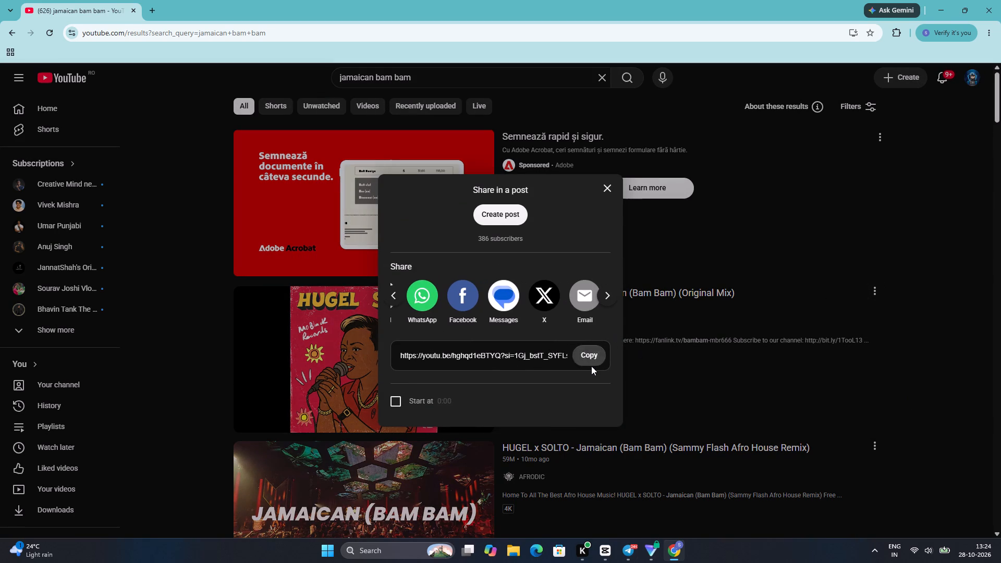
click(587, 366)
click(589, 357)
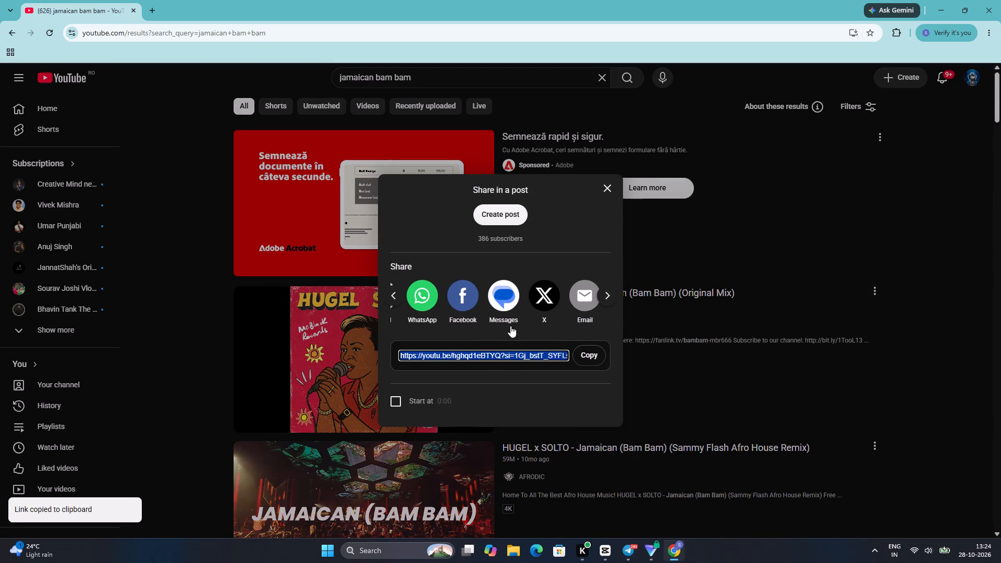
click(608, 183)
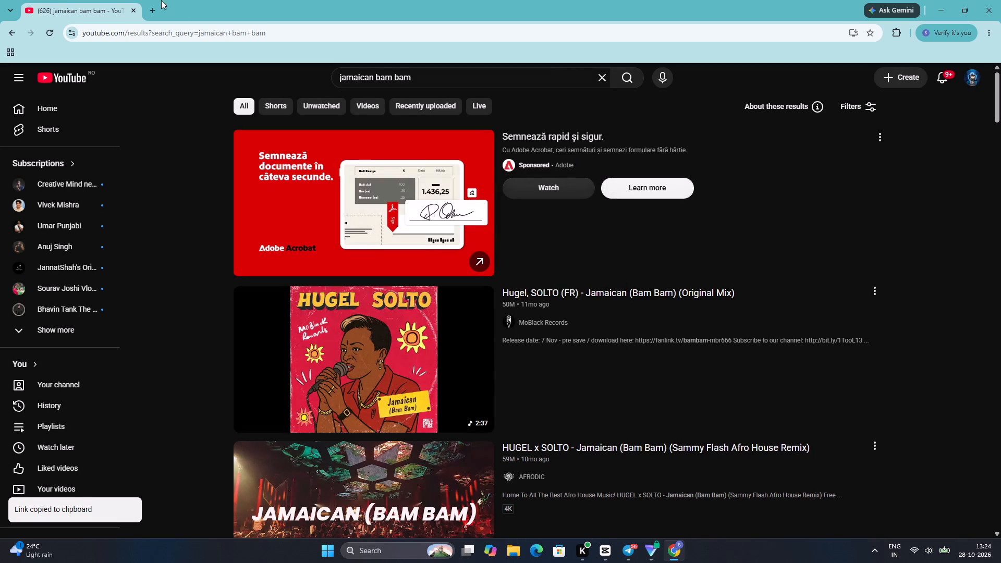
In a new browser tab, search the web for "youtube downloader" and open the SaveFrom.net YouTube downloader.
click(155, 3)
click(198, 32)
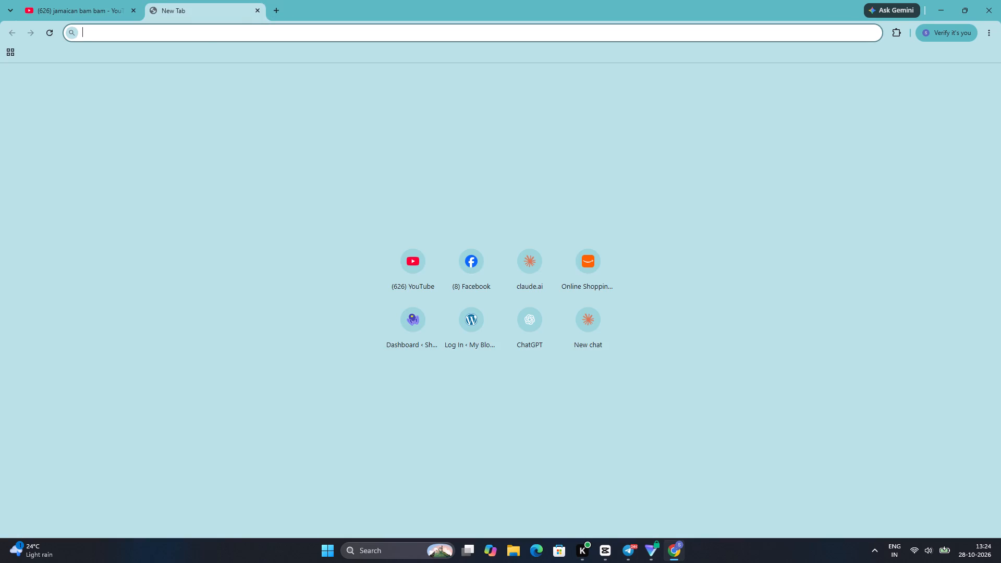
text(youtube downloader)
key(space)
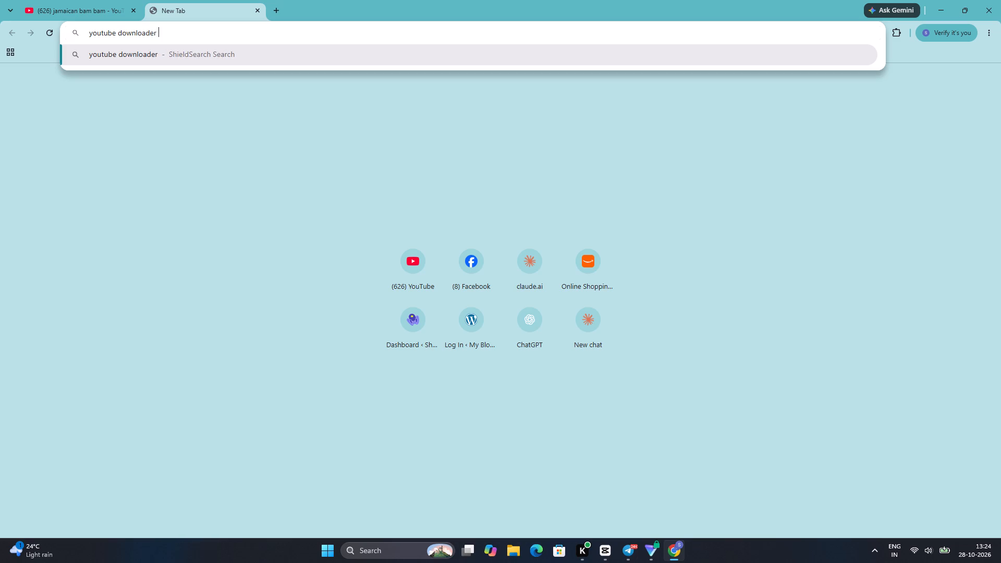
key(Return)
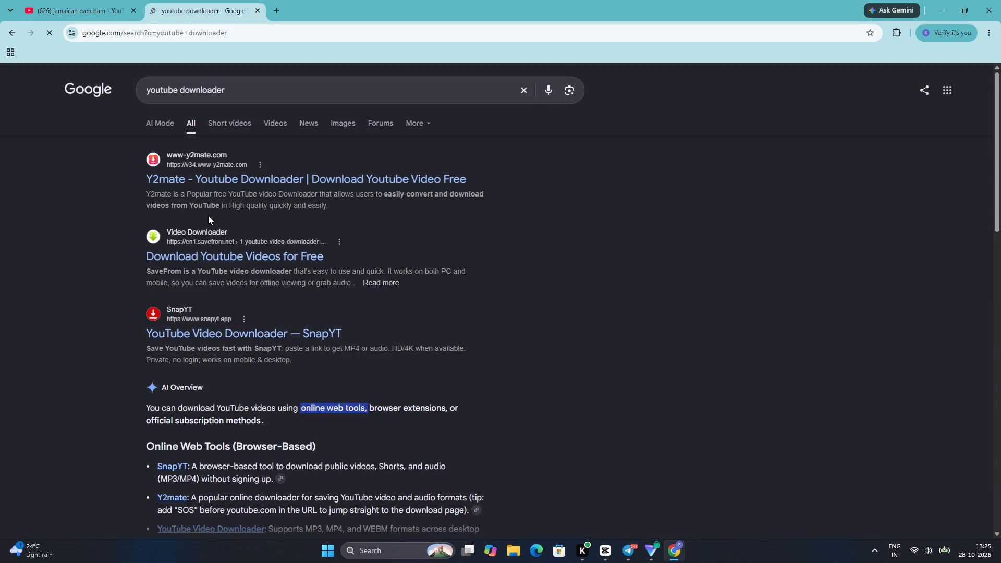
click(240, 253)
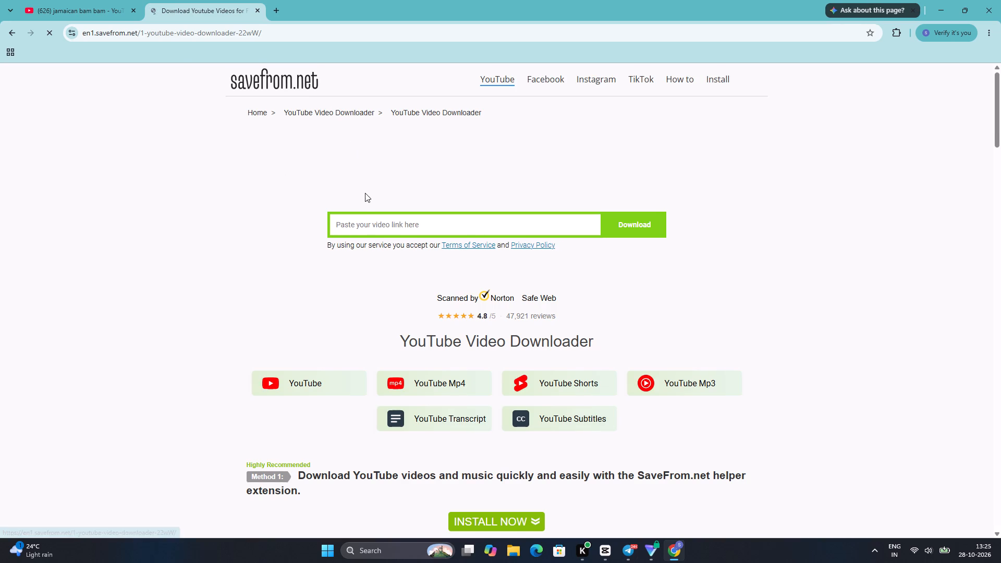
Paste the copied video link into the SaveFrom.net downloader and fetch its download options.
key(ctrl+v)
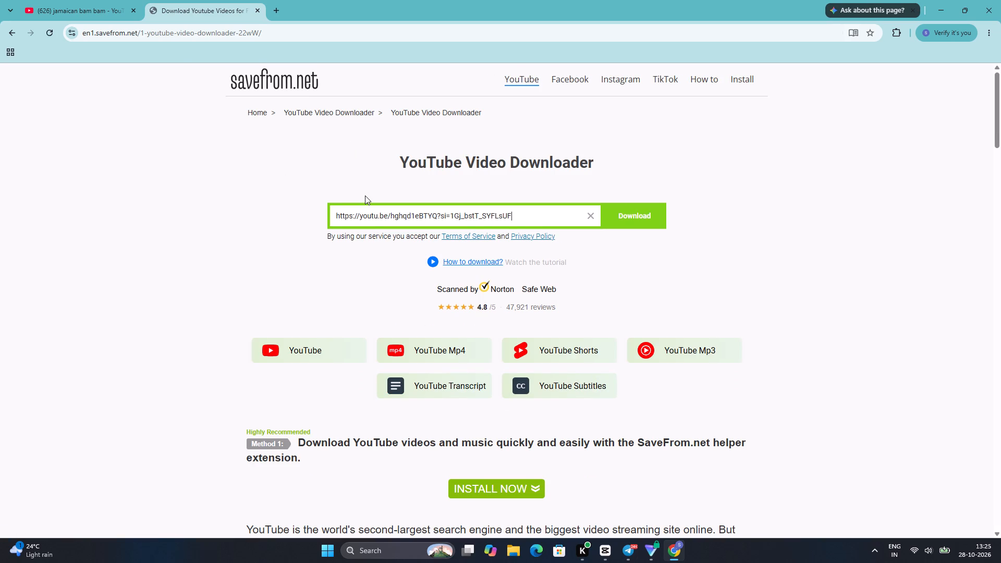
click(634, 218)
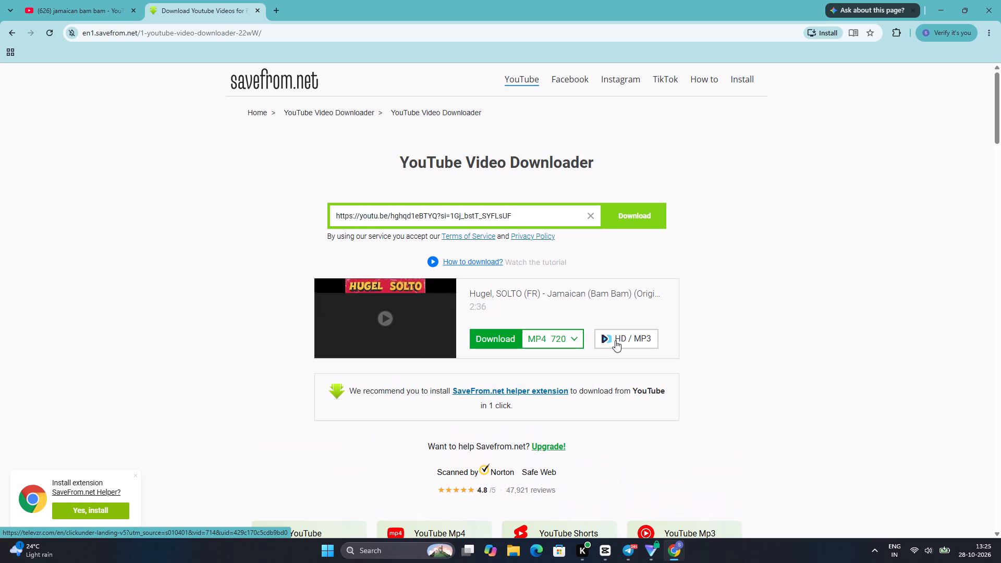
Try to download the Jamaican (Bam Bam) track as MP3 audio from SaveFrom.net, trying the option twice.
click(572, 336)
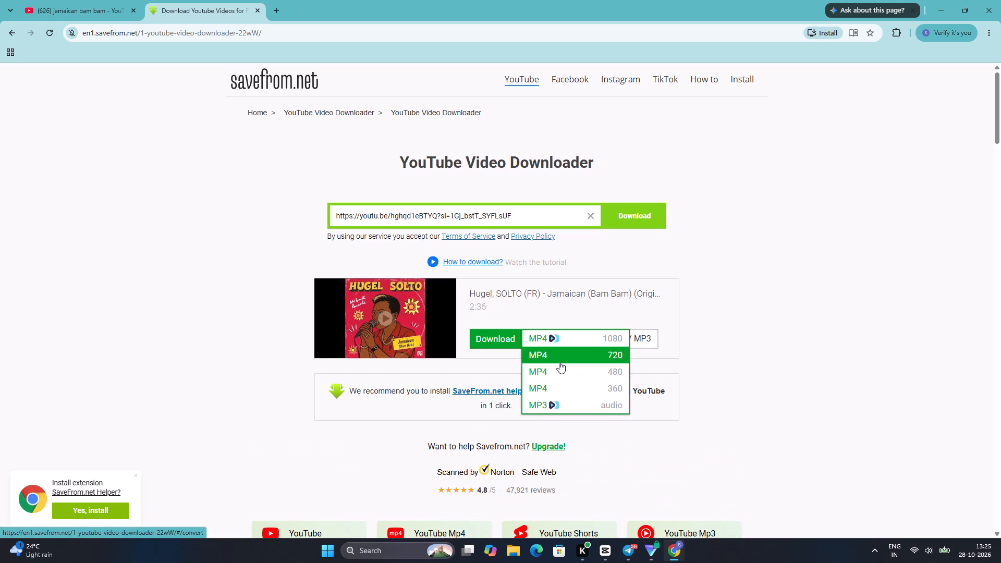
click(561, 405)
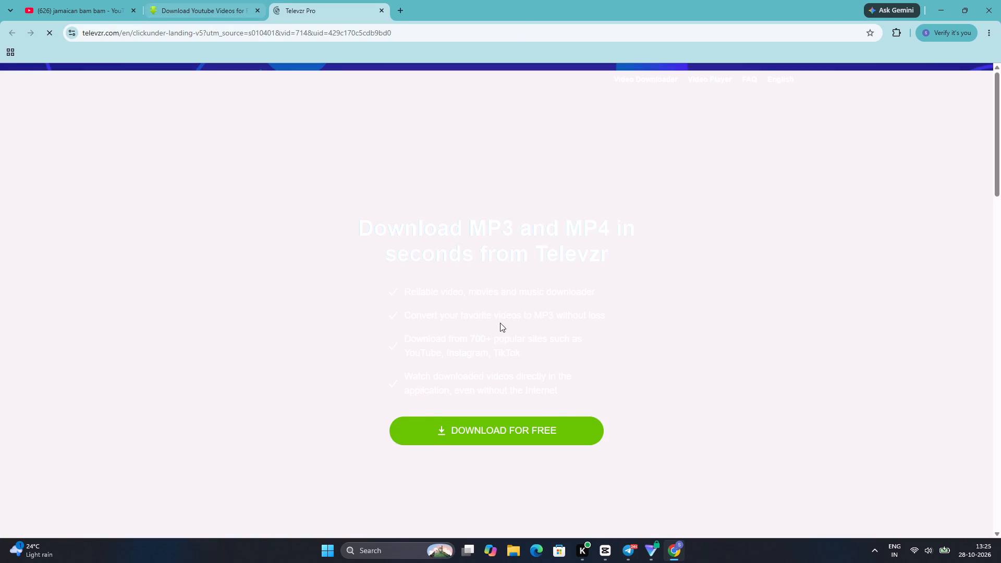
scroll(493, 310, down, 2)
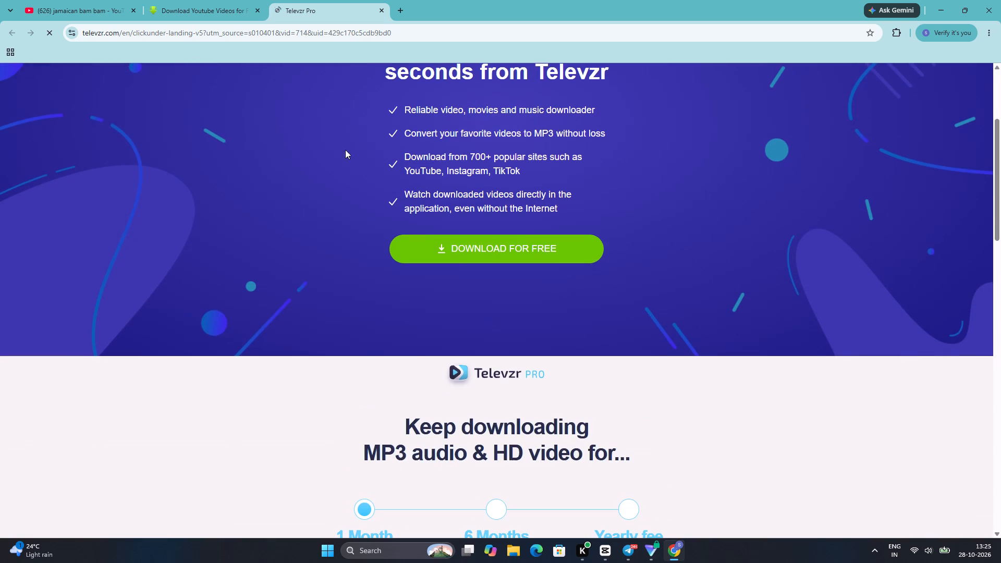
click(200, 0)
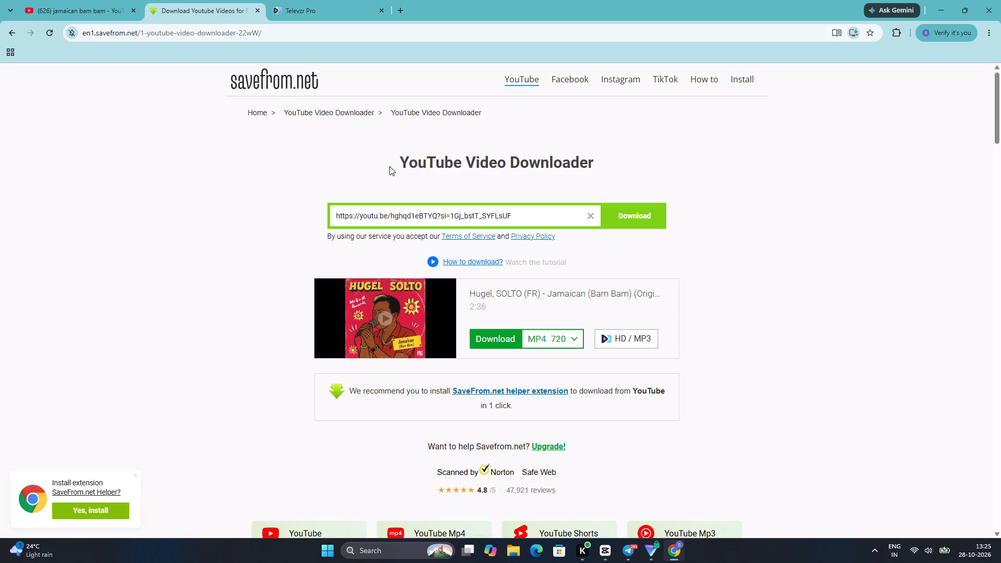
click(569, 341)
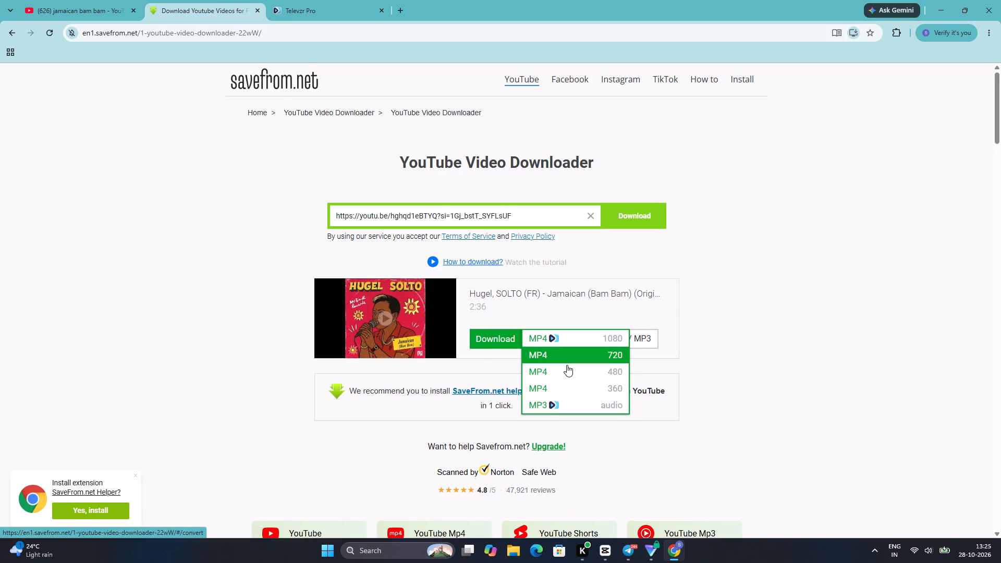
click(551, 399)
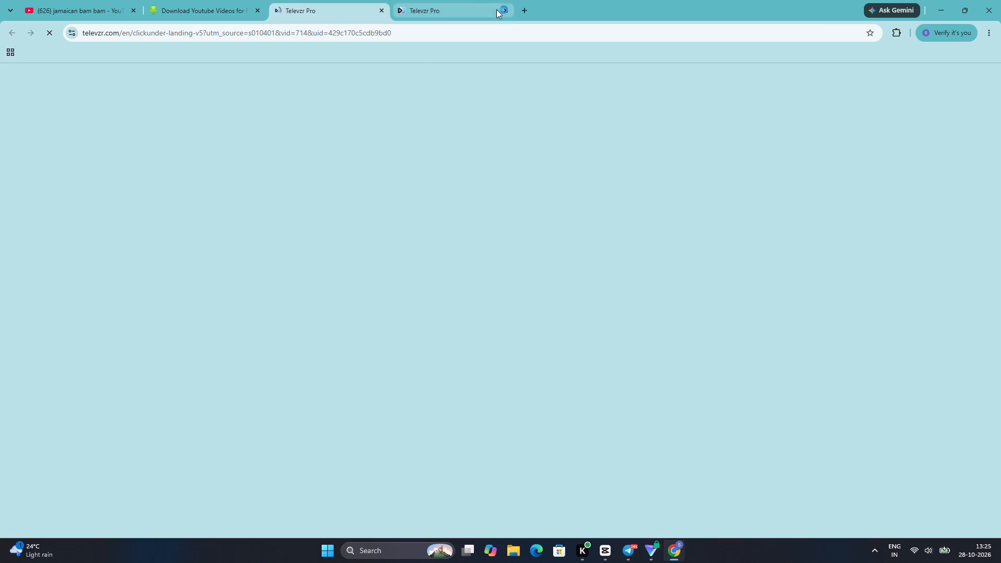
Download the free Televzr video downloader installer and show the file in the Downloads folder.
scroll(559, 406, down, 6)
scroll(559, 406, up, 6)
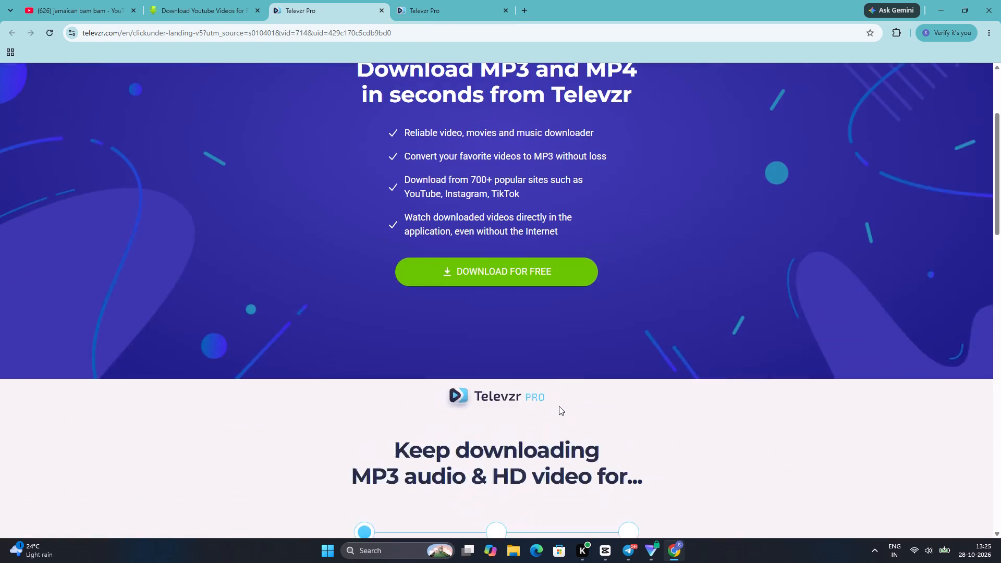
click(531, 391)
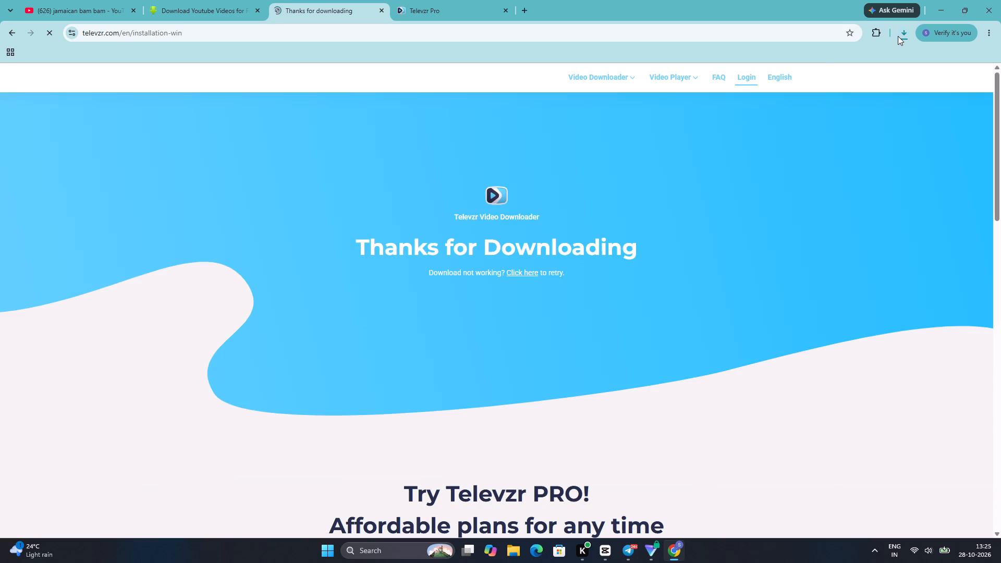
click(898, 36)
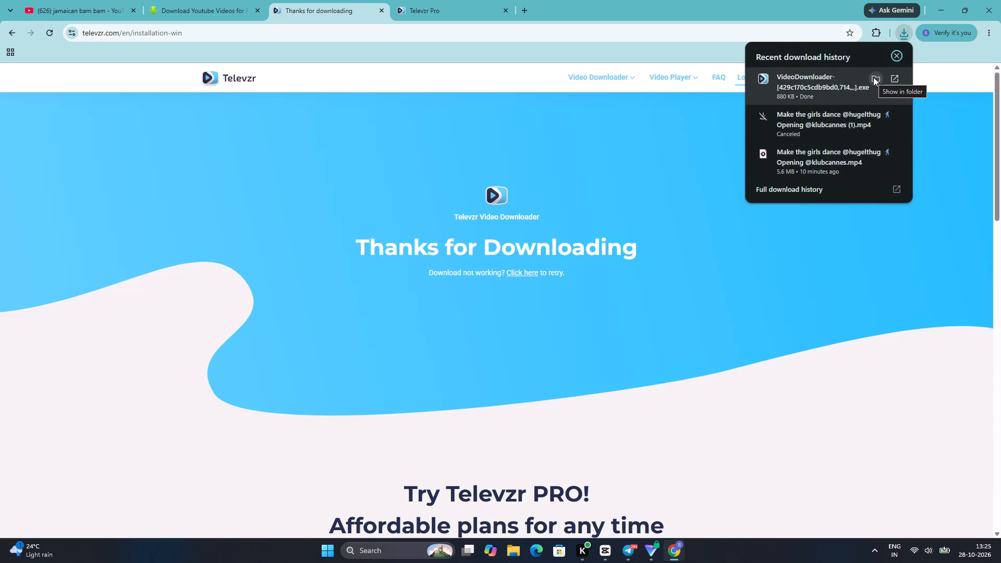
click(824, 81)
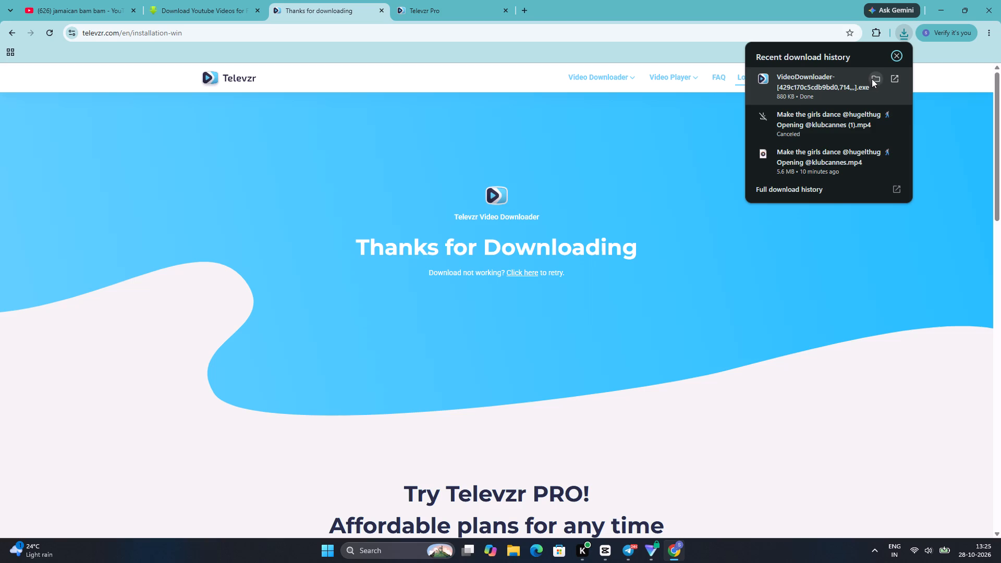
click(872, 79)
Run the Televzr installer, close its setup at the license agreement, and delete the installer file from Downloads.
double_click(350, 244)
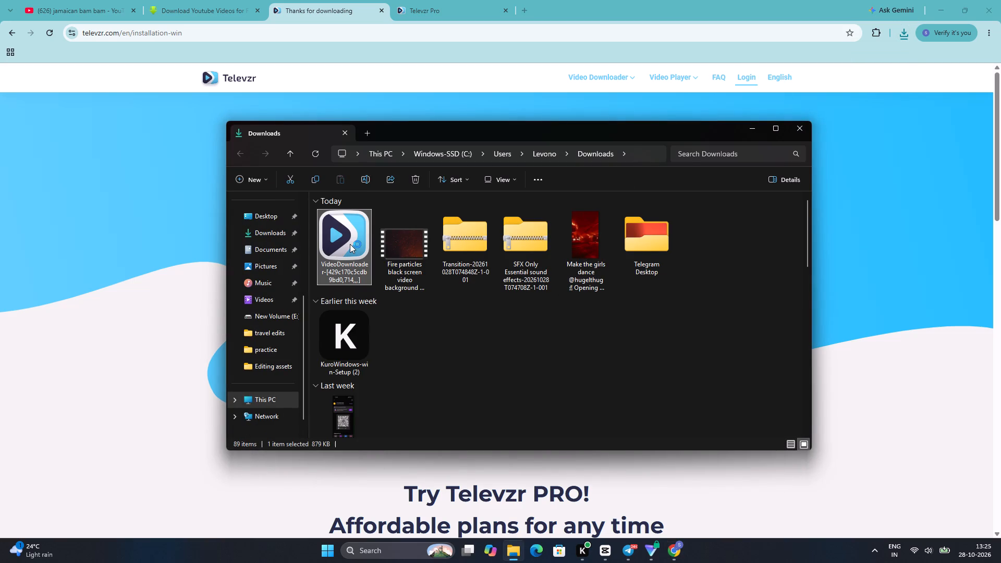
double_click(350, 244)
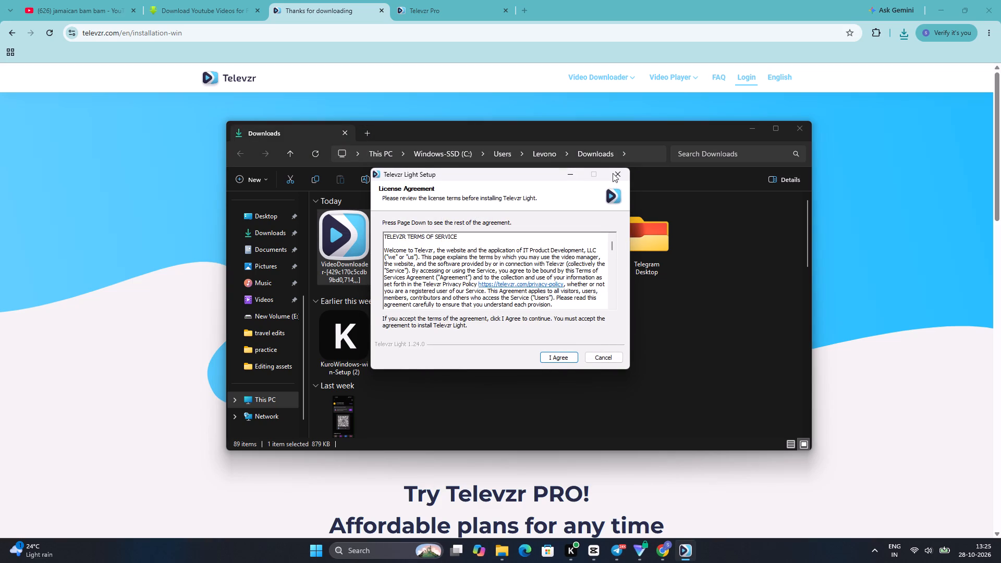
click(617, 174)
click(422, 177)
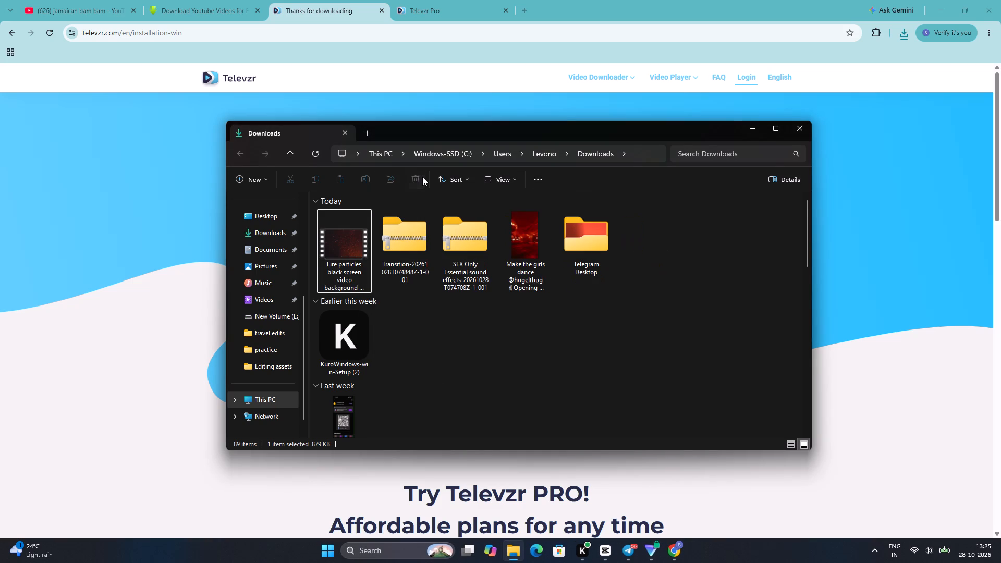
Download the Jamaican (Bam Bam) video from SaveFrom.net as MP4 720, closing the leftover advert and Televzr tabs, and open the recent download history.
click(220, 14)
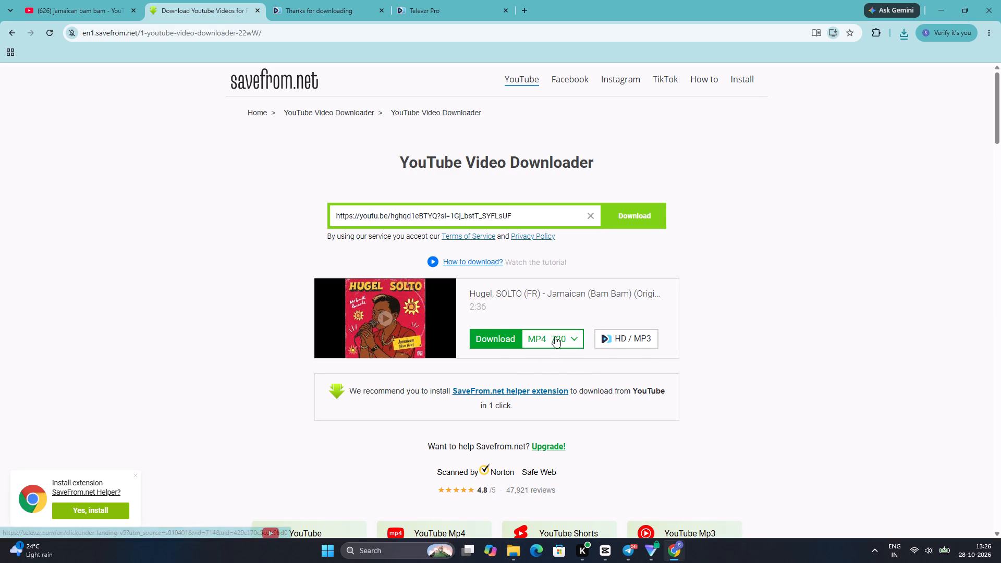
click(500, 339)
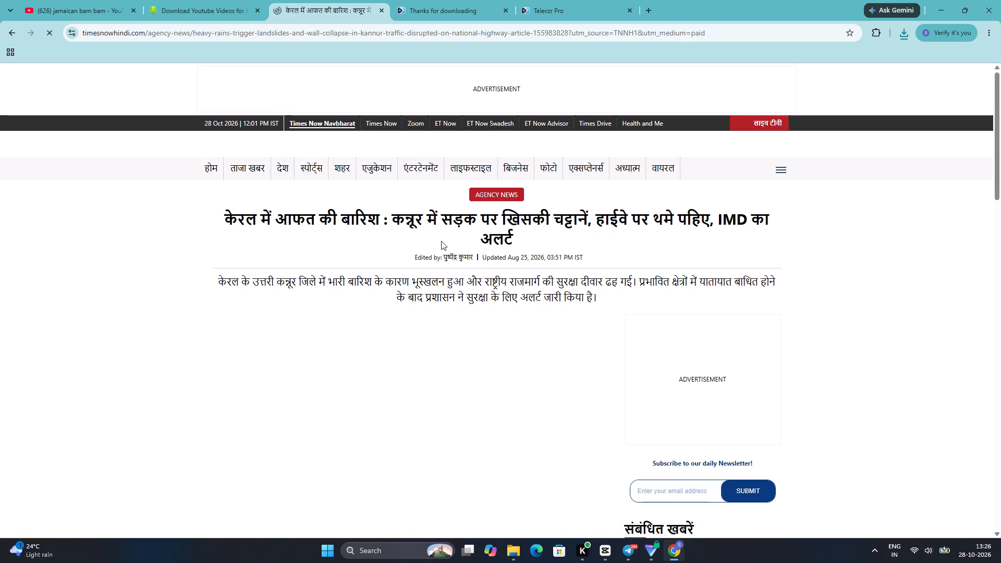
click(186, 4)
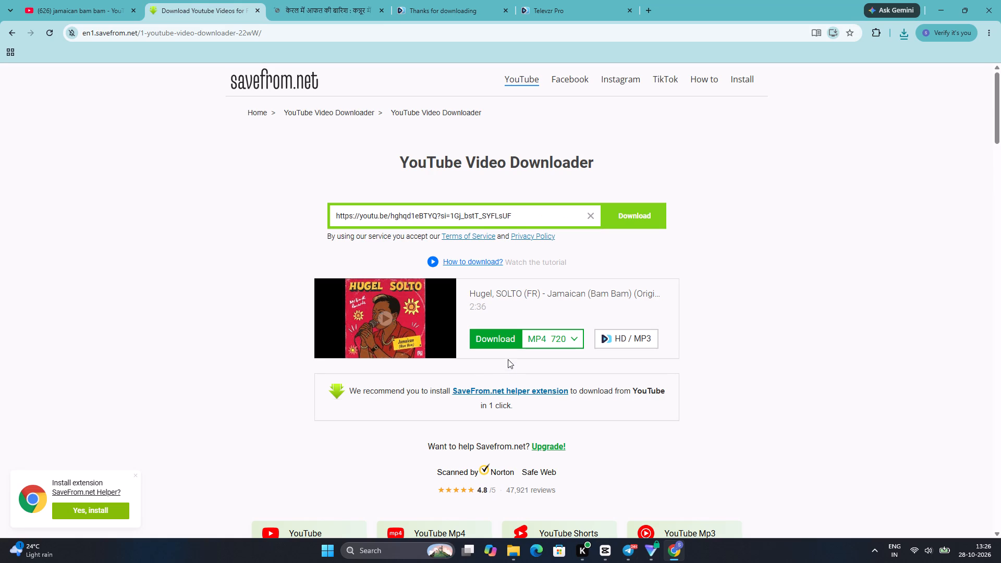
click(507, 337)
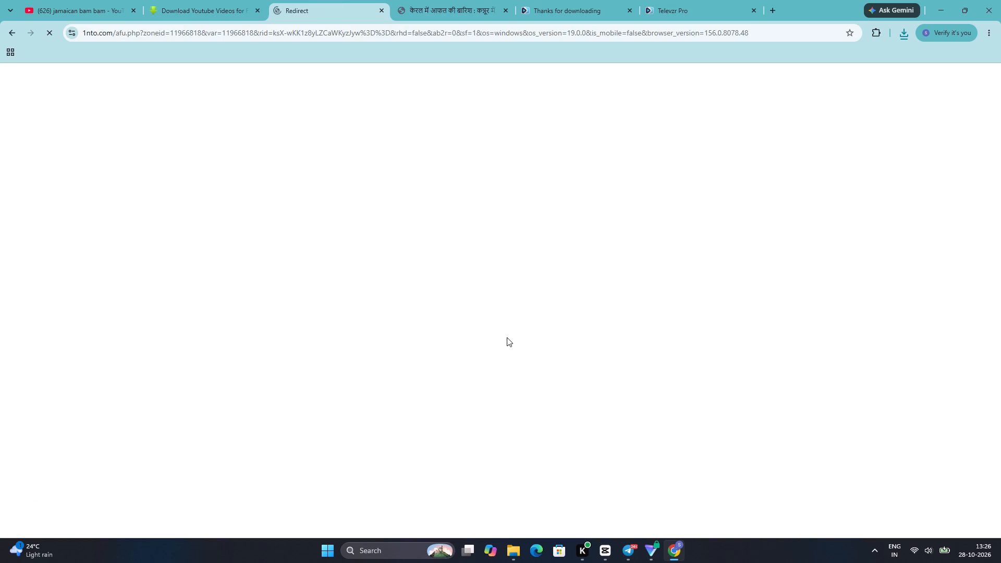
click(507, 8)
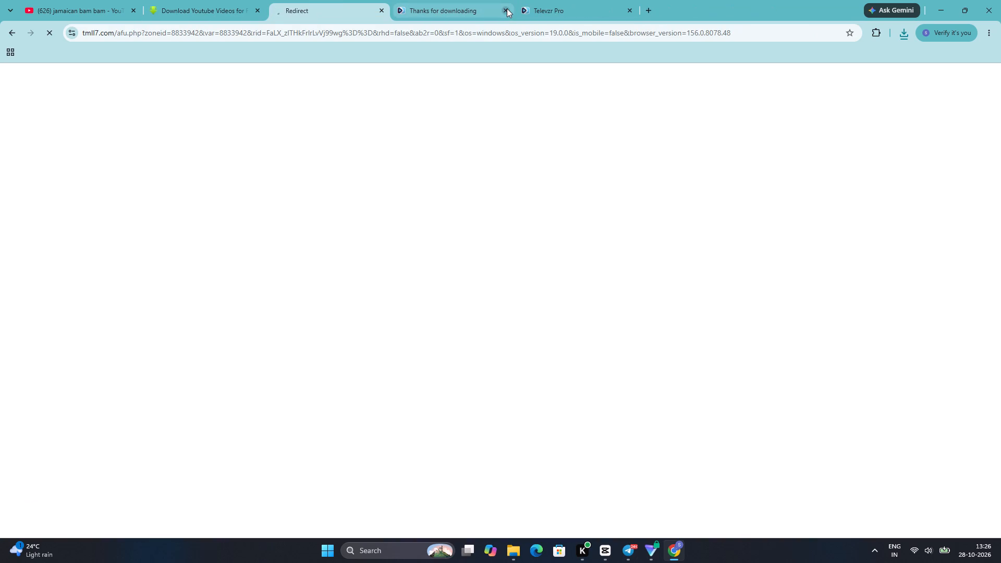
click(507, 8)
click(507, 8)
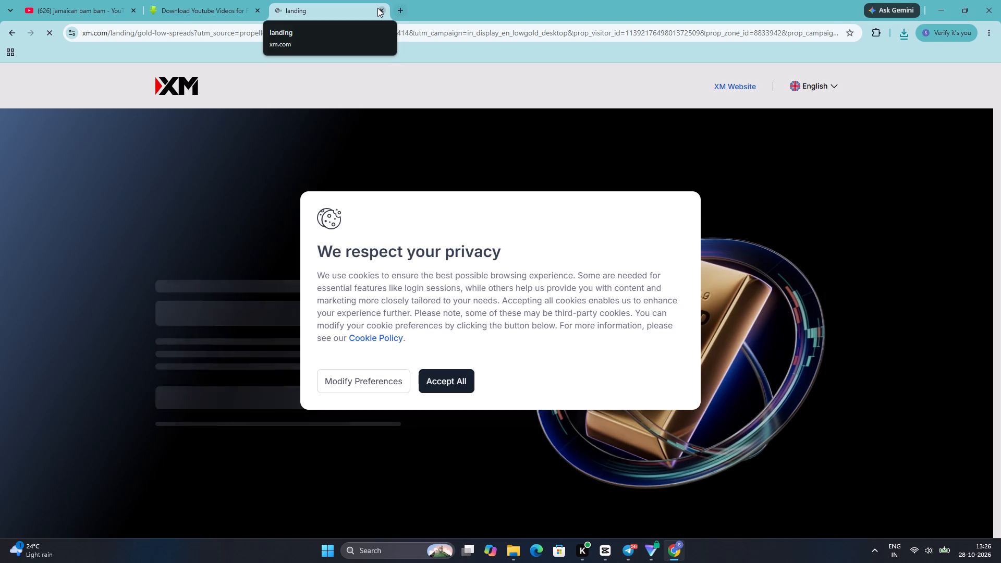
click(239, 4)
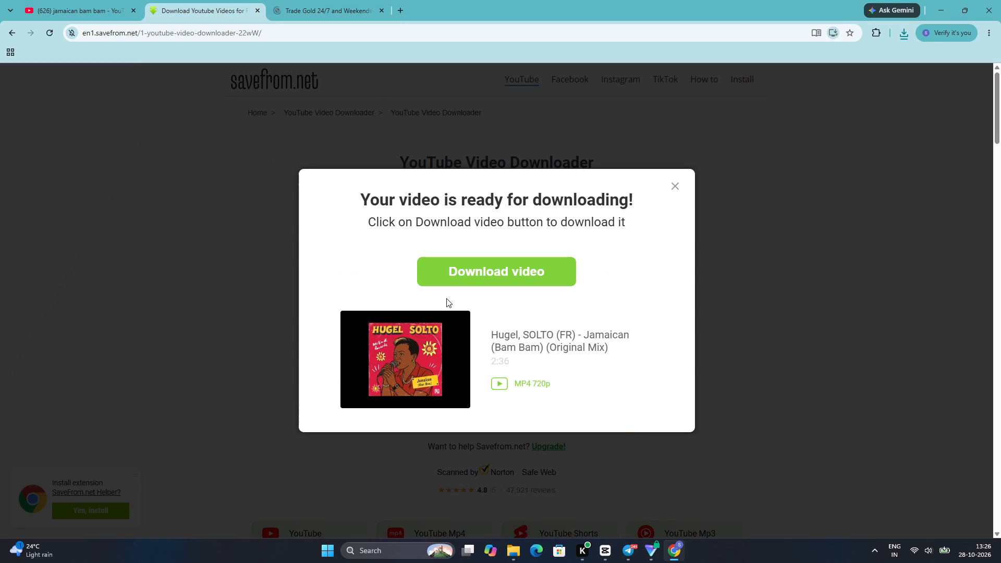
click(517, 274)
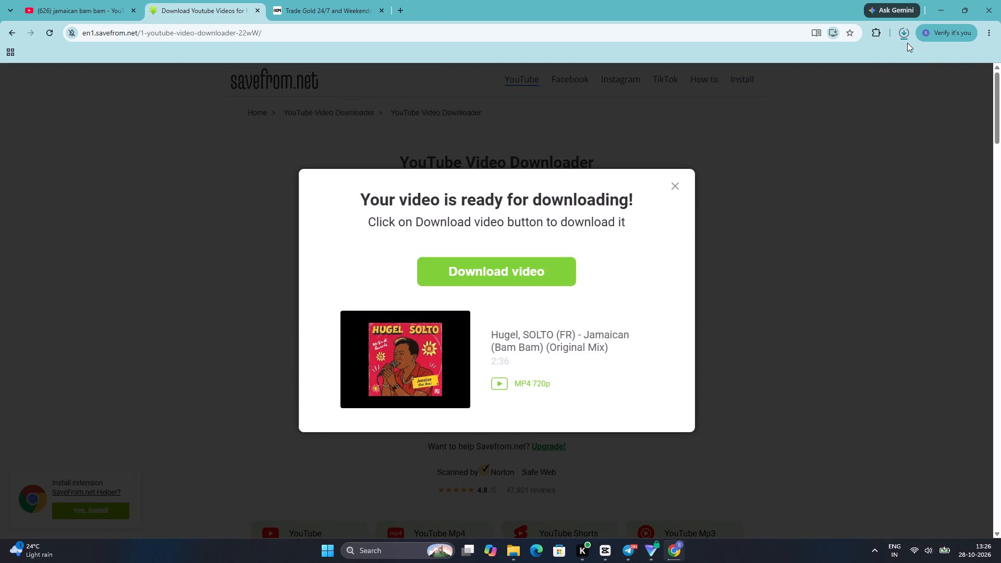
click(907, 33)
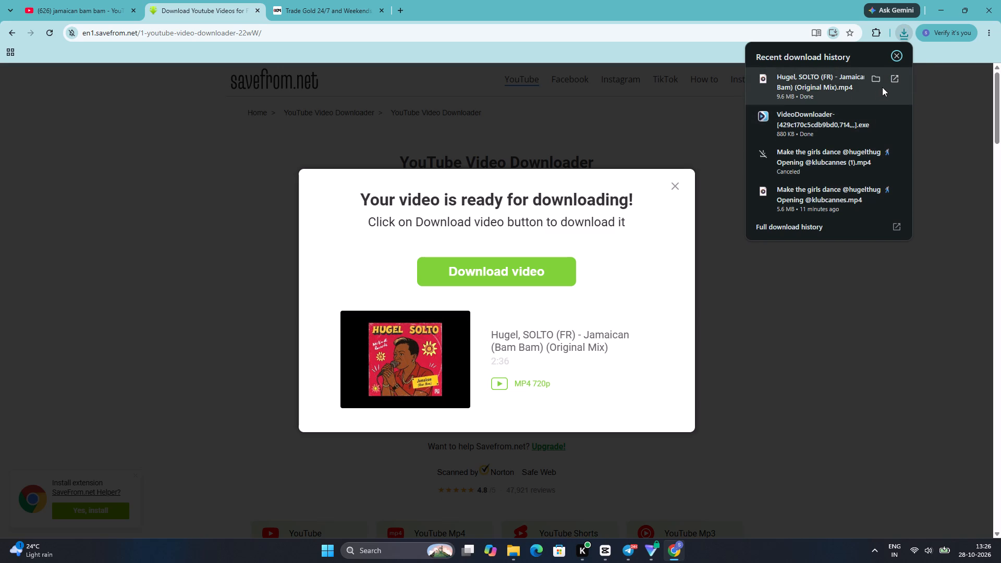
Show the downloaded Jamaican (Bam Bam) video in its Downloads folder and close the folder window.
click(877, 76)
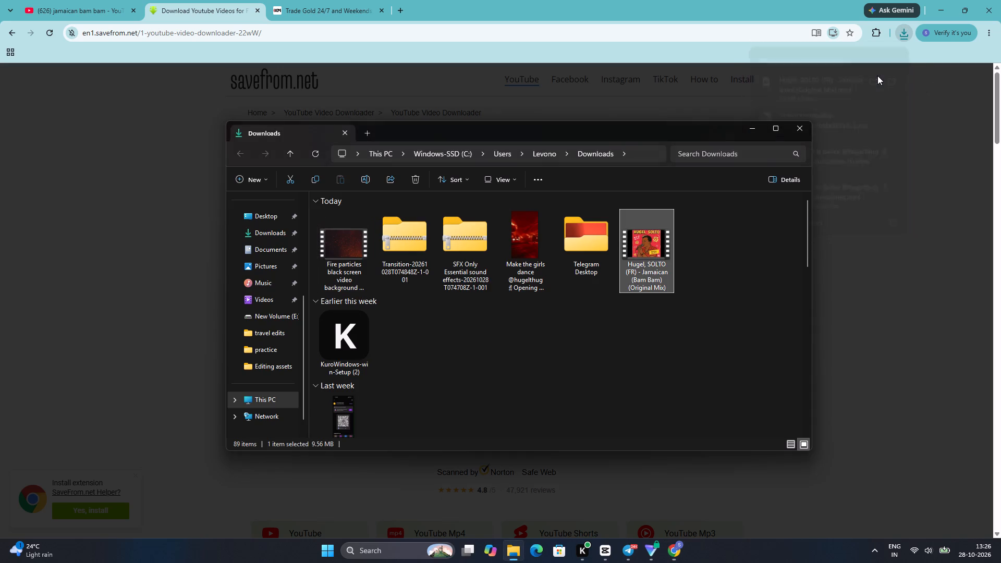
click(797, 131)
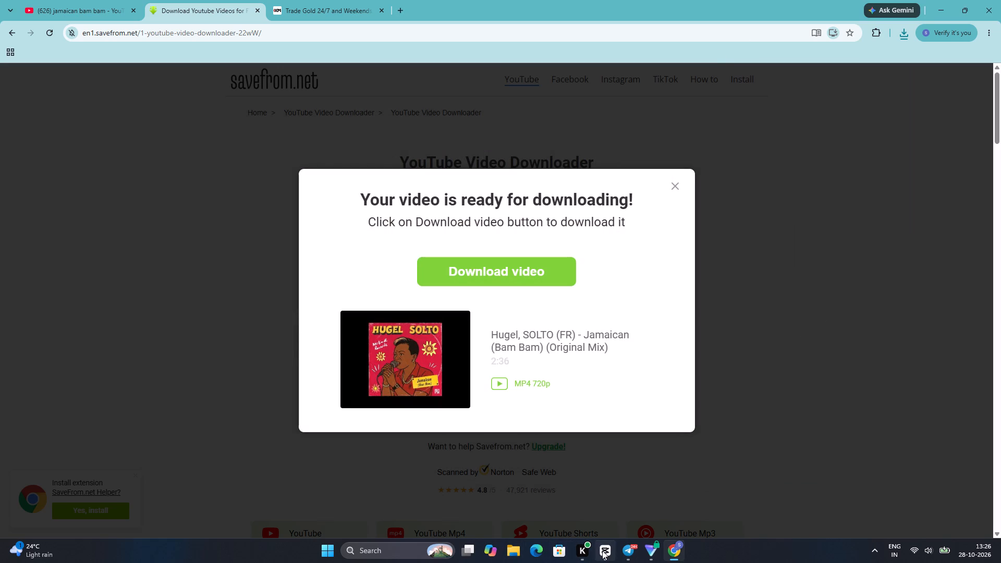
Switch to CapCut and import the Hugel, SOLTO Jamaican (Bam Bam) video from the Downloads folder into project 1026's media.
click(603, 551)
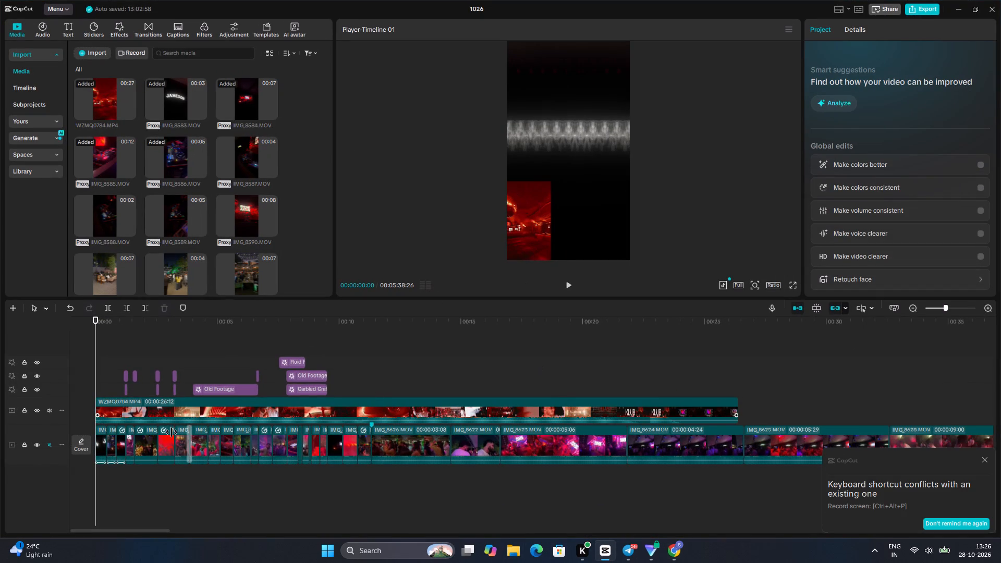
click(96, 48)
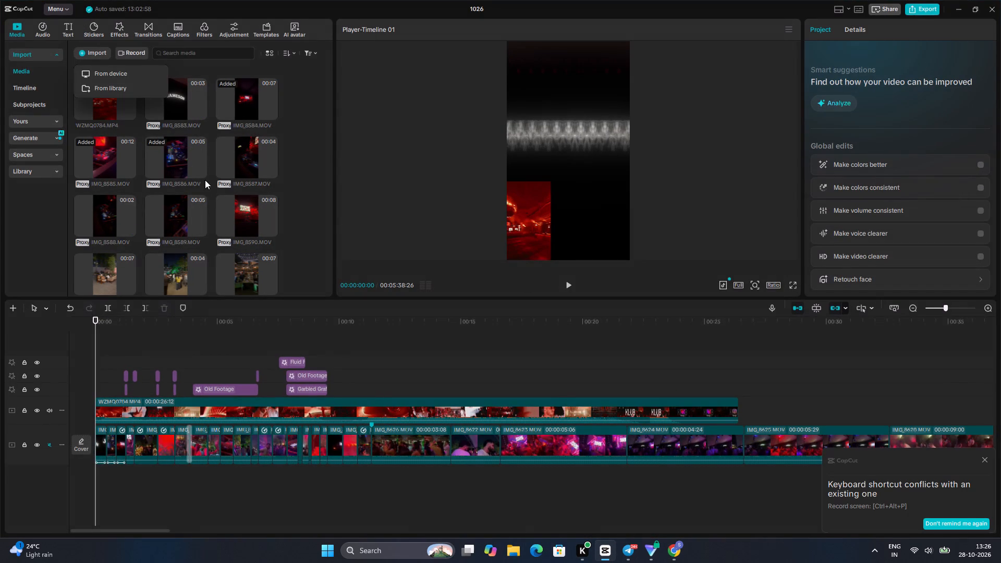
click(117, 74)
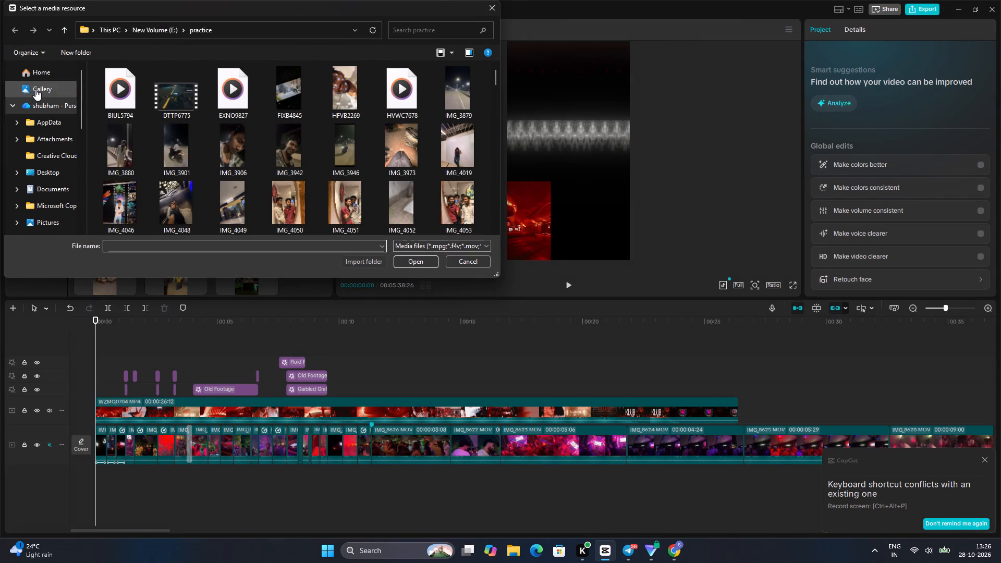
click(44, 93)
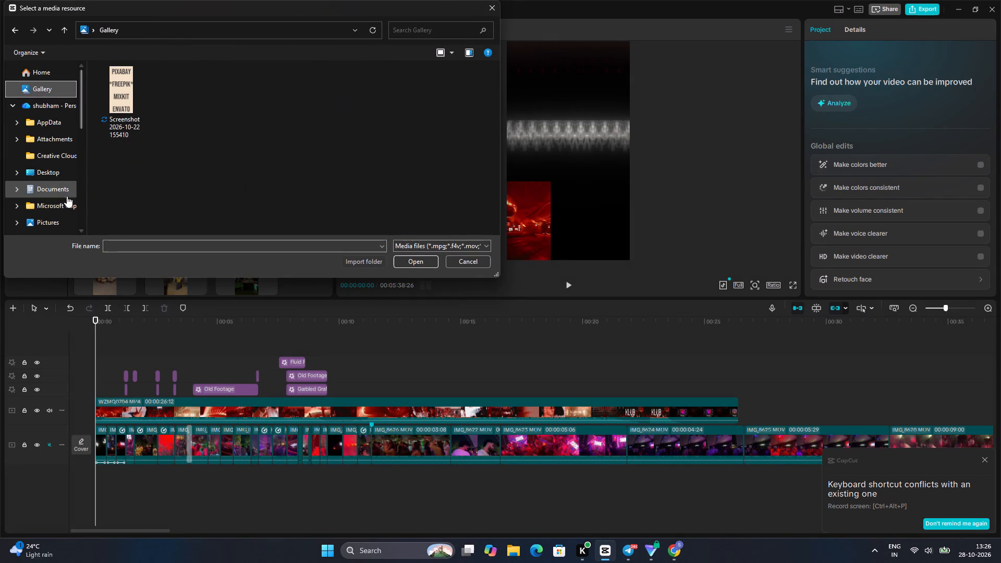
scroll(66, 172, down, 2)
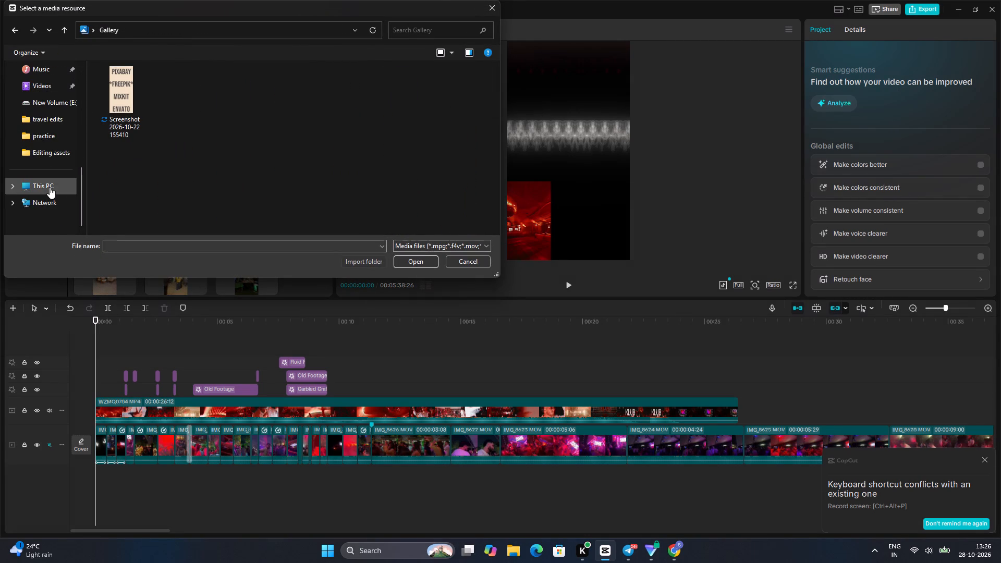
scroll(50, 187, down, 1)
scroll(50, 187, up, 1)
scroll(50, 180, down, 1)
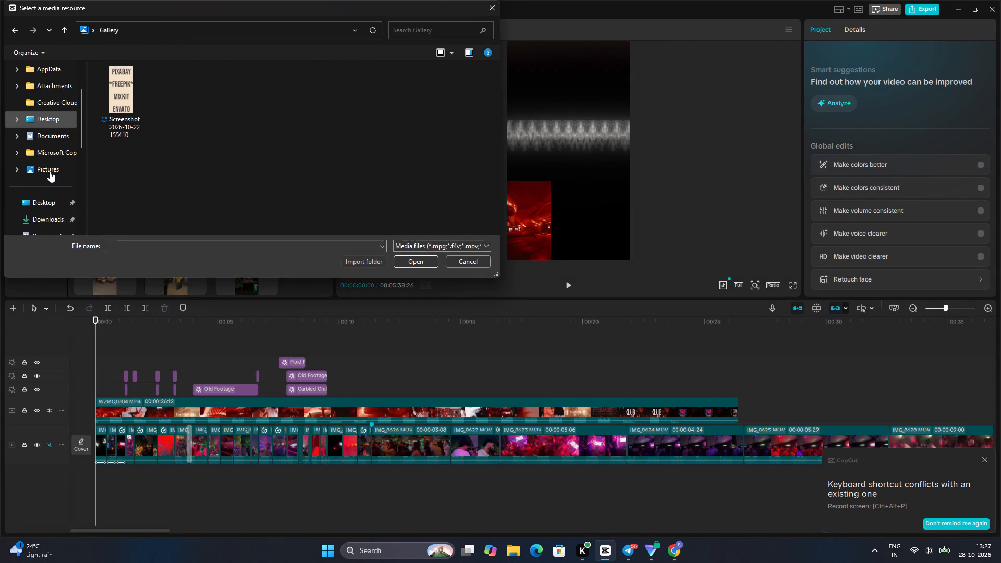
click(55, 211)
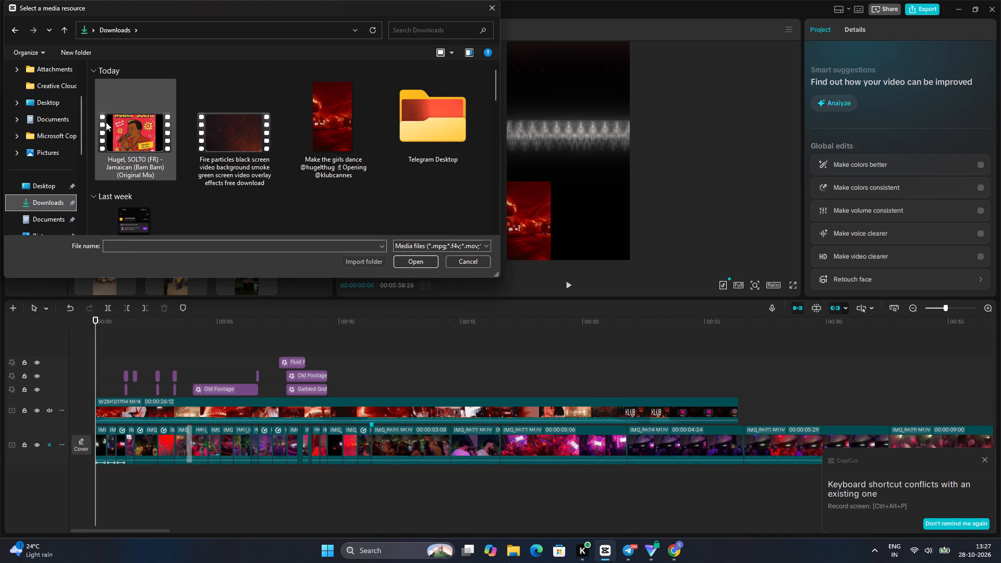
click(106, 122)
click(412, 262)
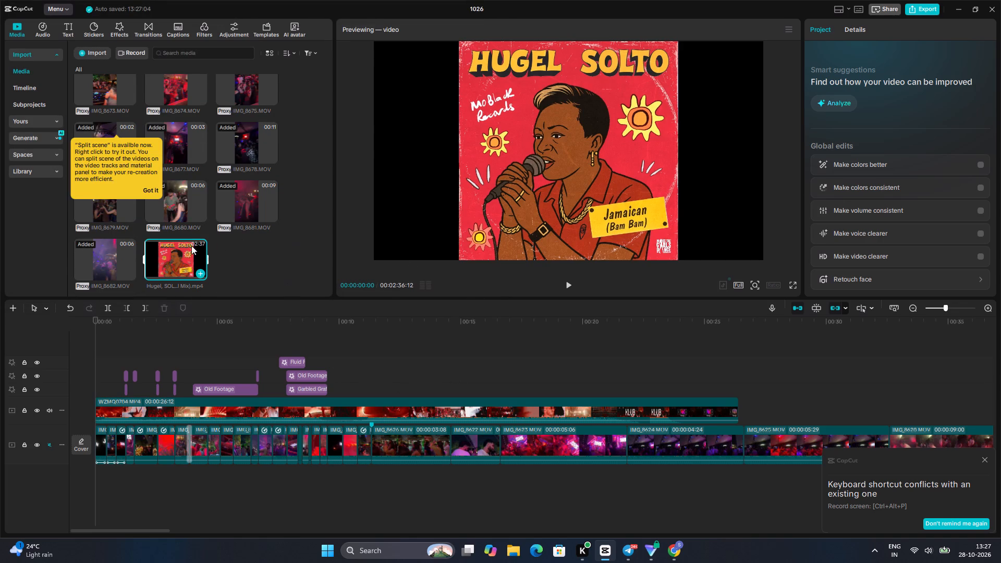
Place the Jamaican (Bam Bam) video on a new track above the effects, starting at the beginning of the timeline.
drag(183, 250, 166, 507)
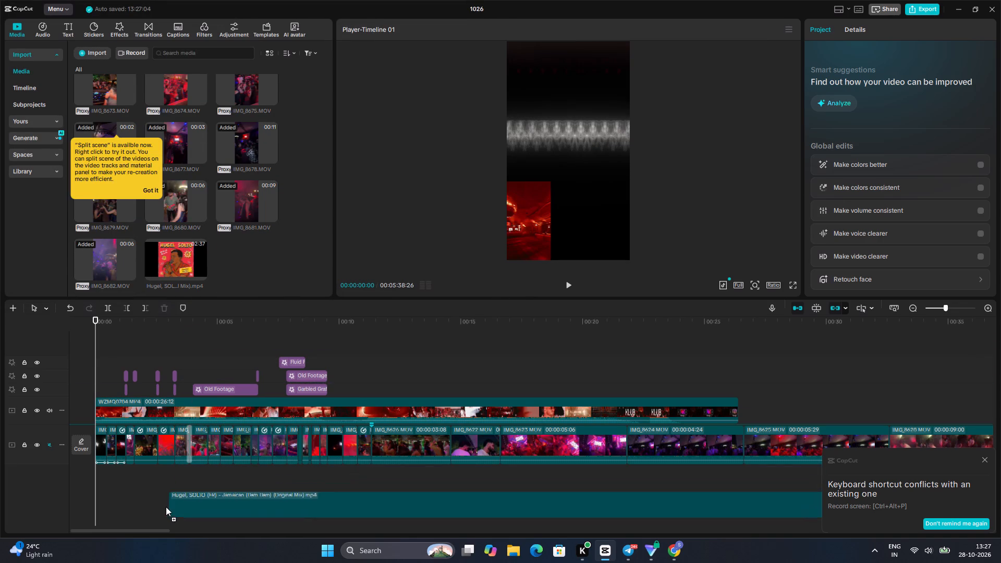
drag(166, 507, 199, 278)
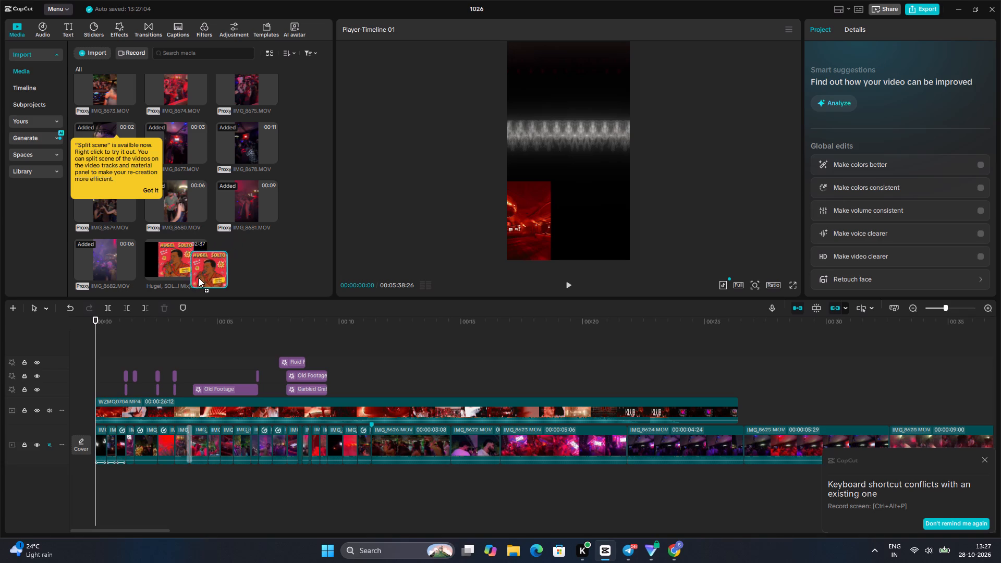
drag(199, 278, 95, 357)
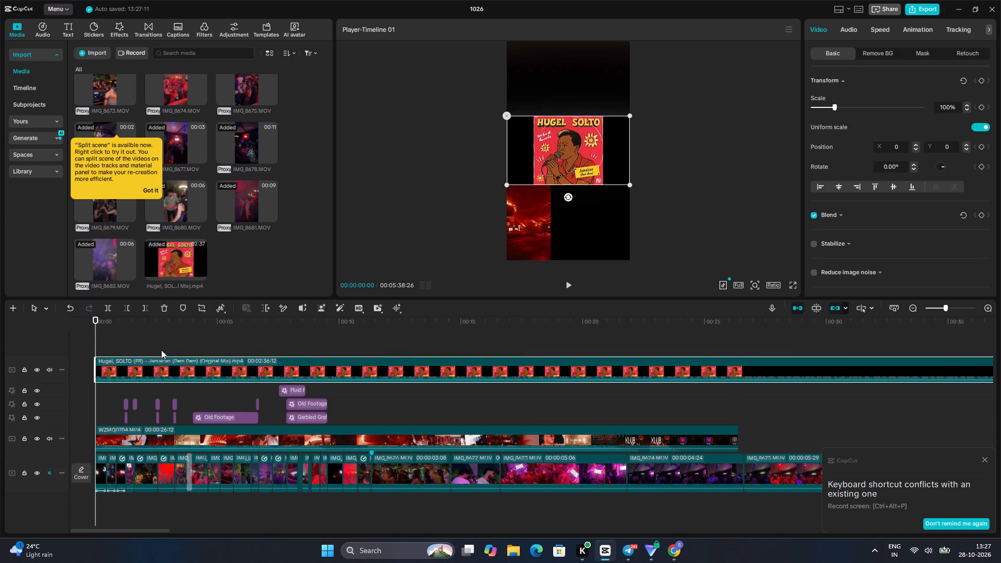
Delete the WZMQ0784.MP4 overlay clip from the timeline.
click(143, 438)
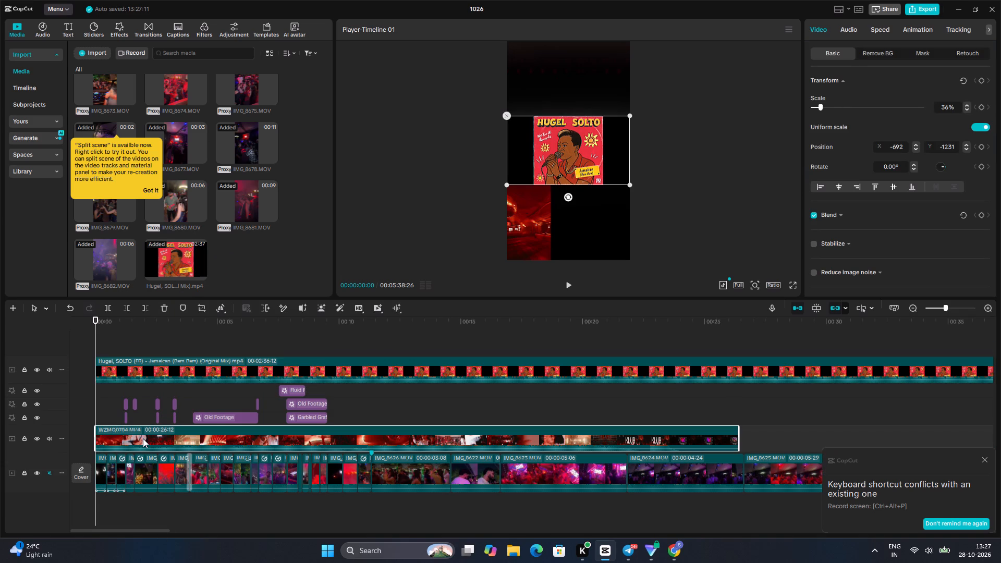
key(Delete)
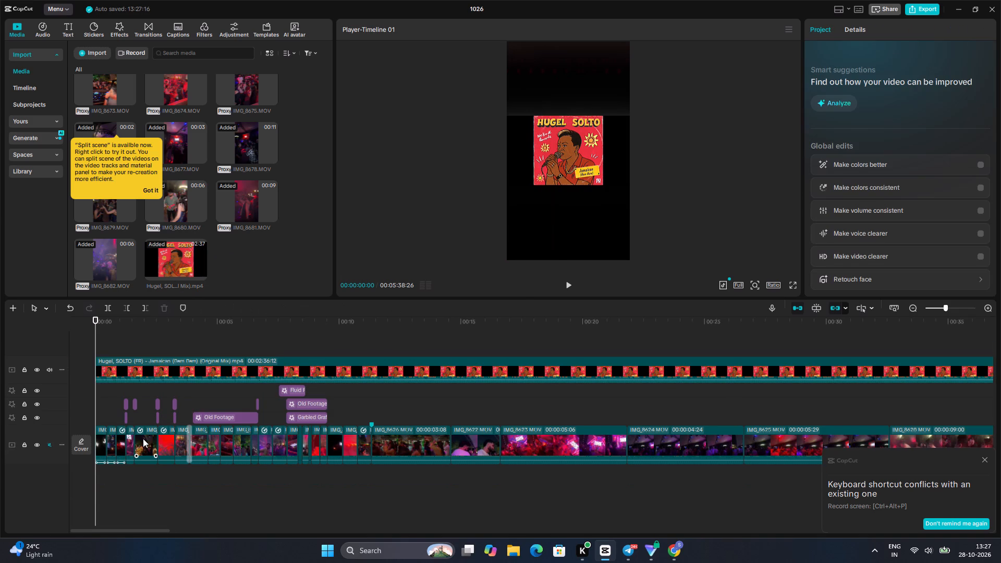
Extract the audio from the Jamaican (Bam Bam) clip and delete its video part, keeping only the music track.
key(space)
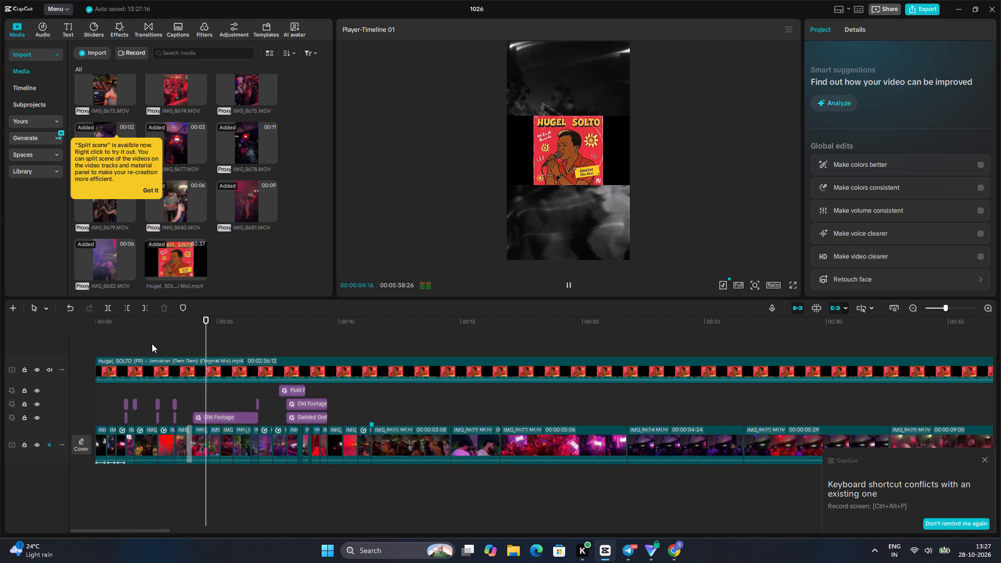
click(189, 363)
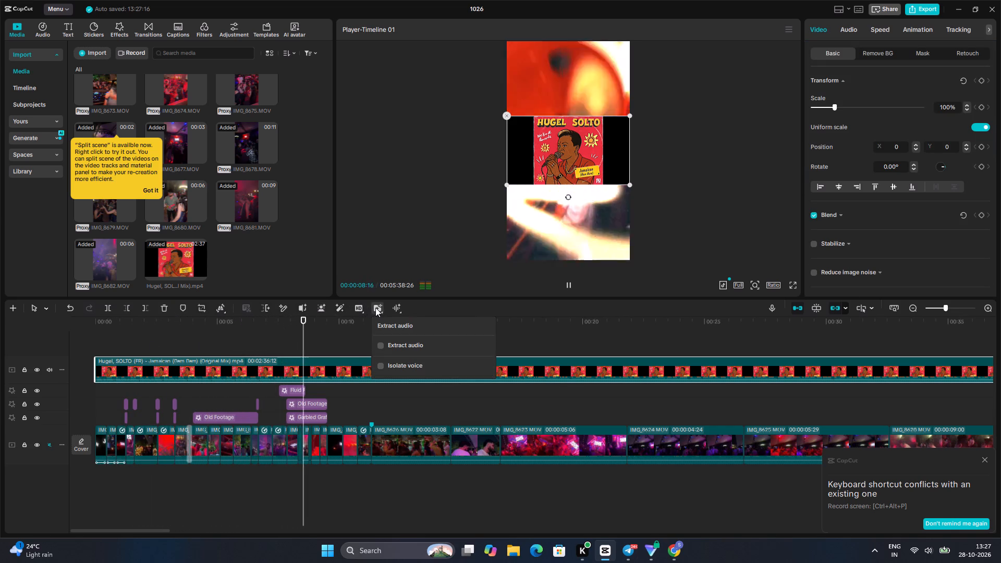
click(379, 347)
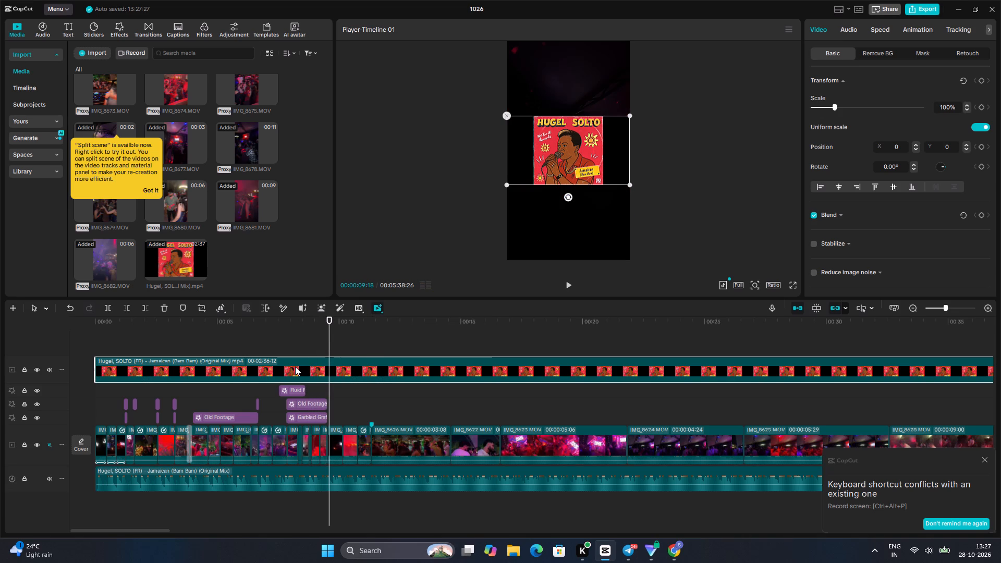
key(Delete)
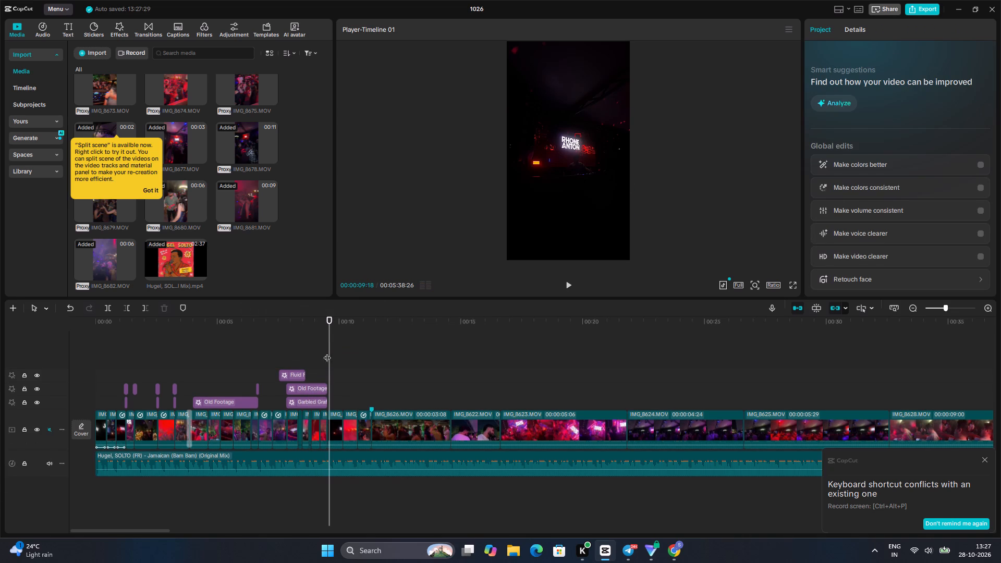
Play the timeline onward to listen for the usable part of the song, pause it, and dismiss the shortcut conflict notice.
key(space)
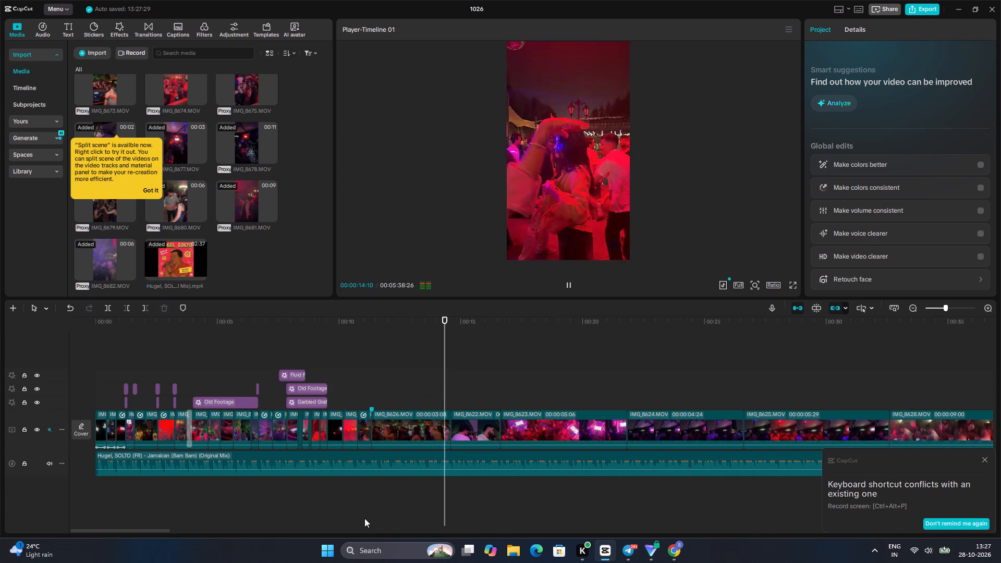
click(986, 464)
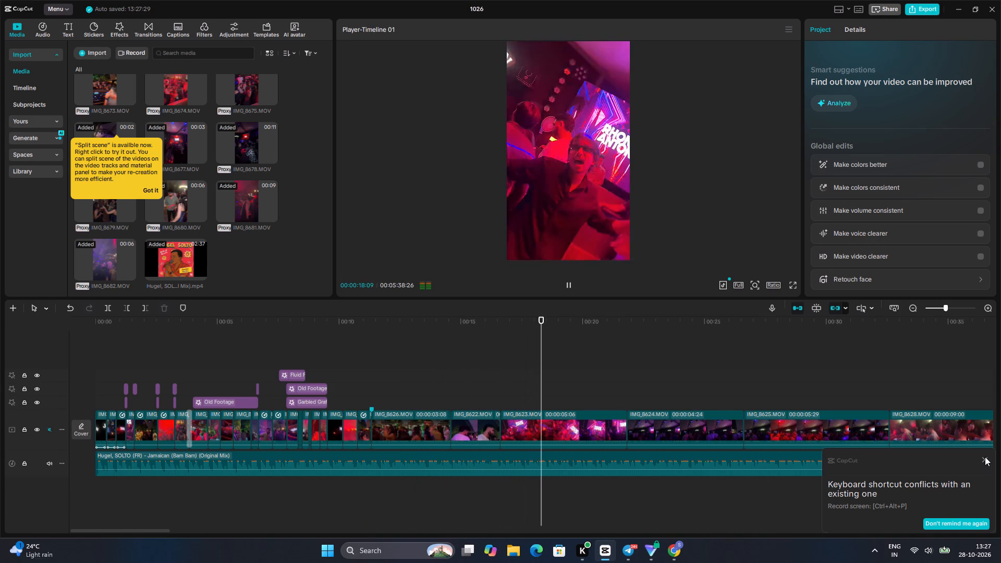
click(985, 457)
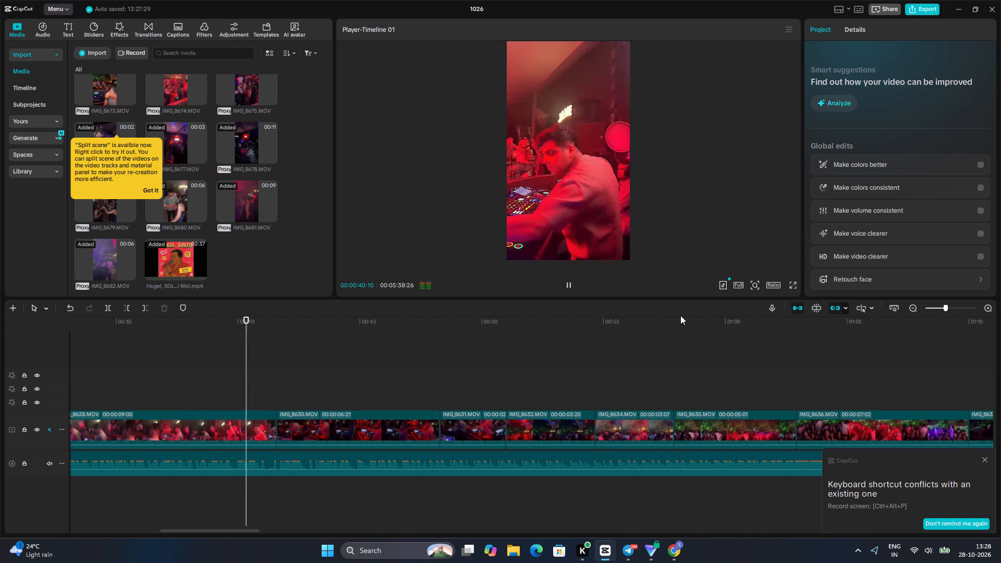
key(space)
key(space)
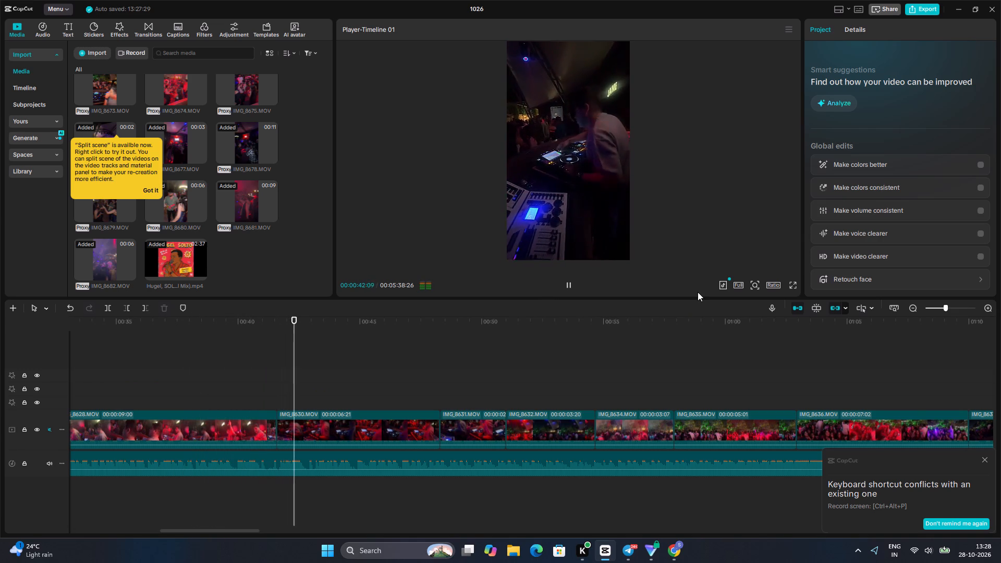
key(space)
click(565, 289)
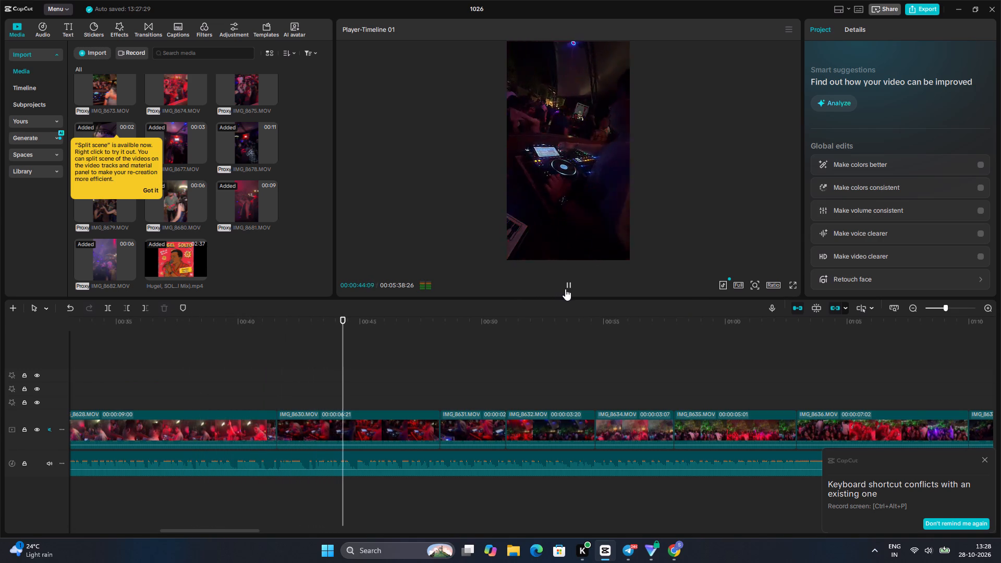
click(985, 461)
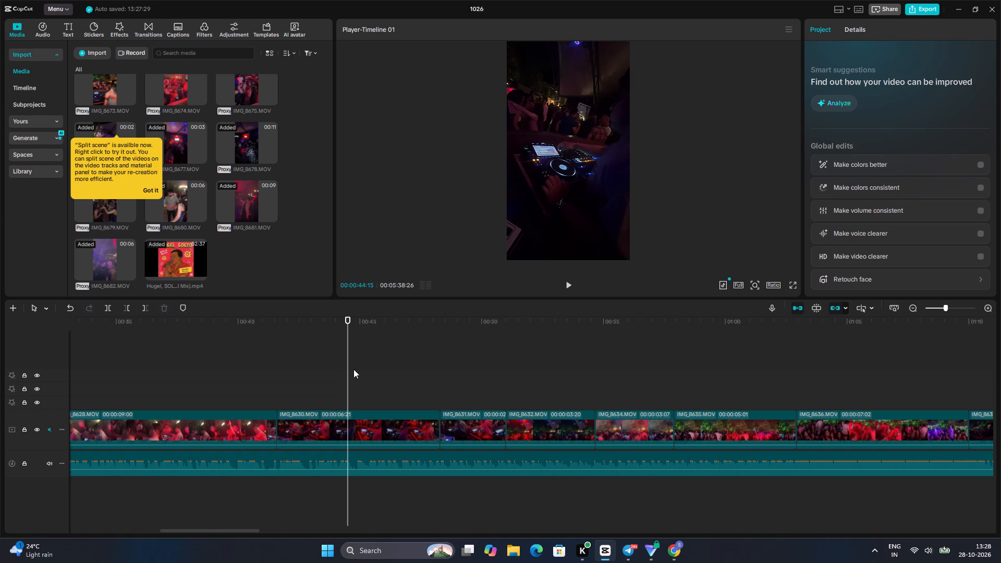
Trim away the part of the Jamaican (Bam Bam) audio before 00:00:39:27.
drag(349, 364, 219, 348)
key(space)
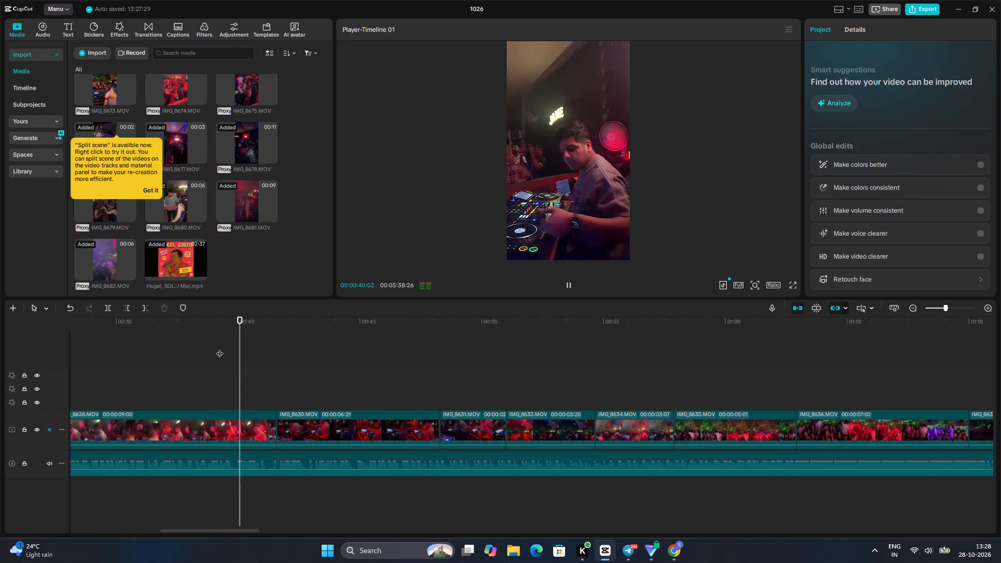
key(space)
drag(242, 359, 238, 359)
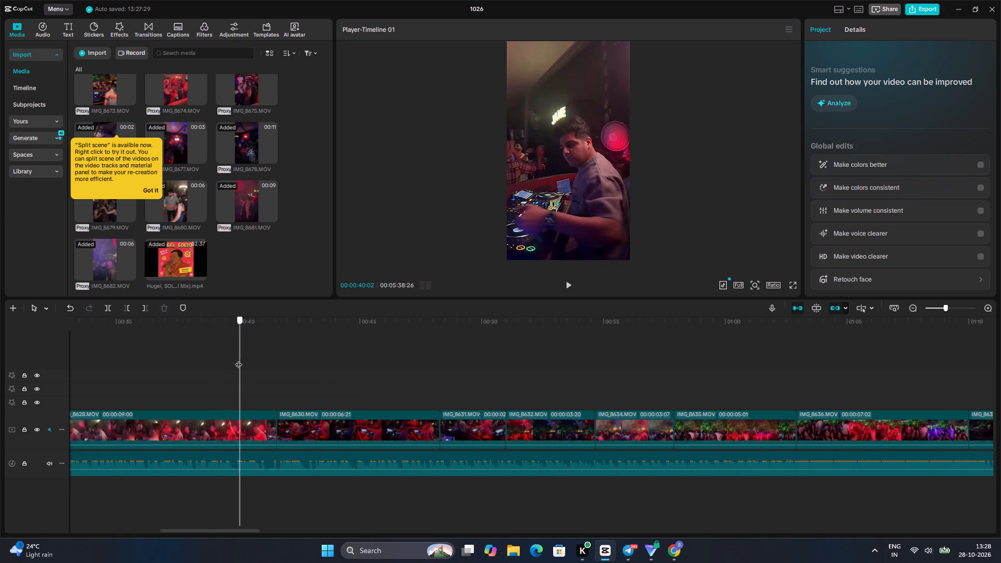
drag(238, 359, 236, 360)
click(243, 473)
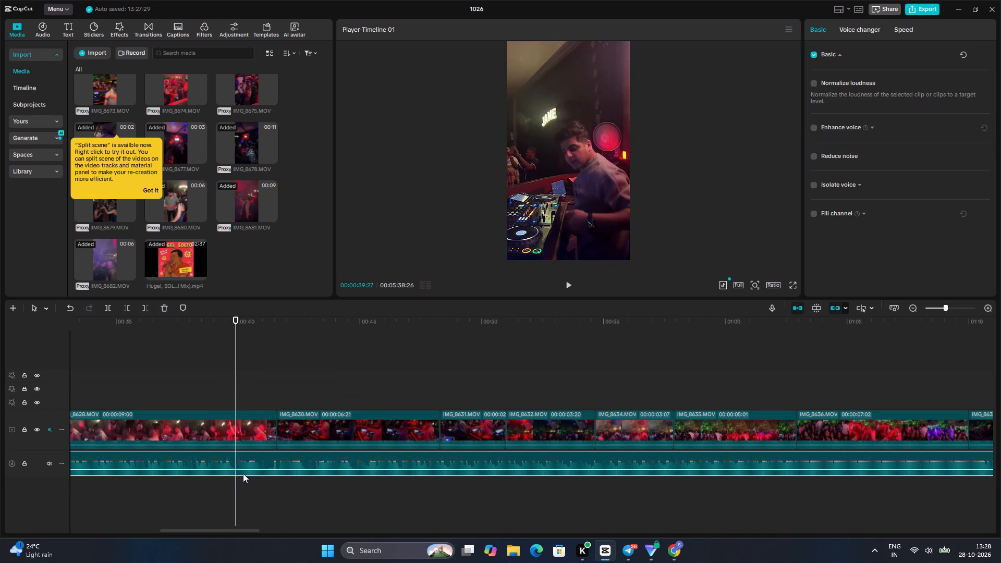
click(126, 310)
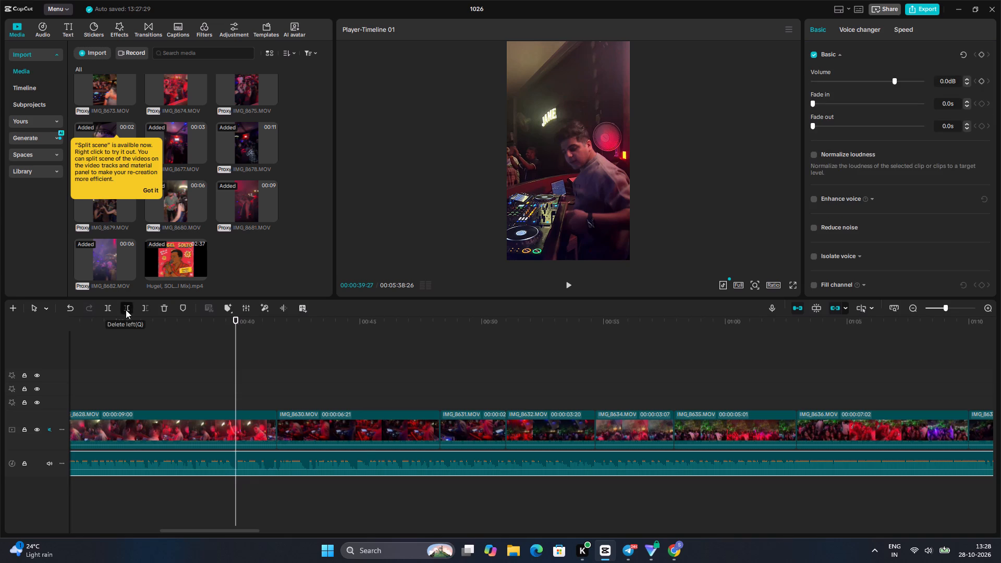
Preview the opening seconds of the WZMQ0784.MP4 reference clip from the project media.
scroll(238, 200, up, 6)
scroll(196, 91, up, 5)
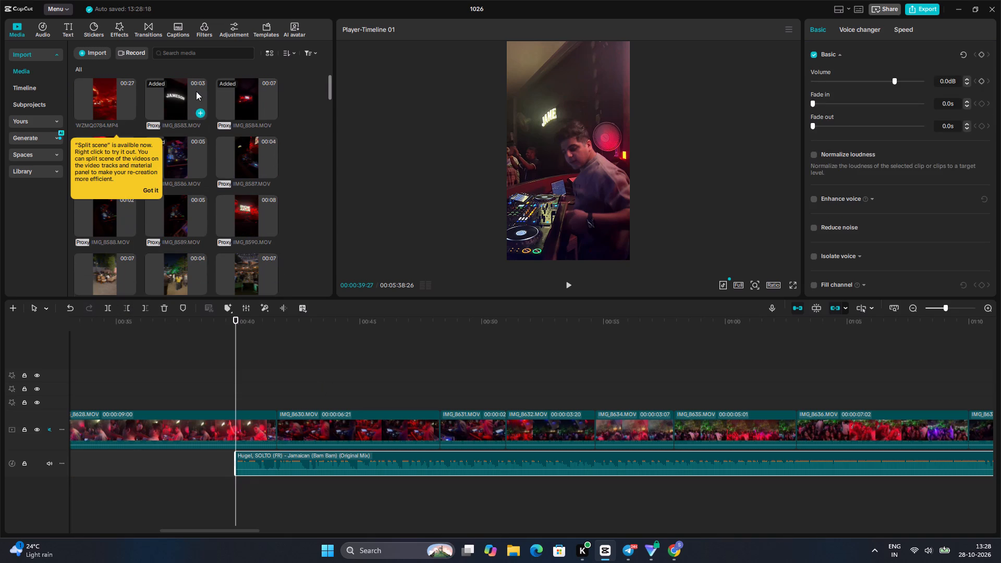
double_click(104, 88)
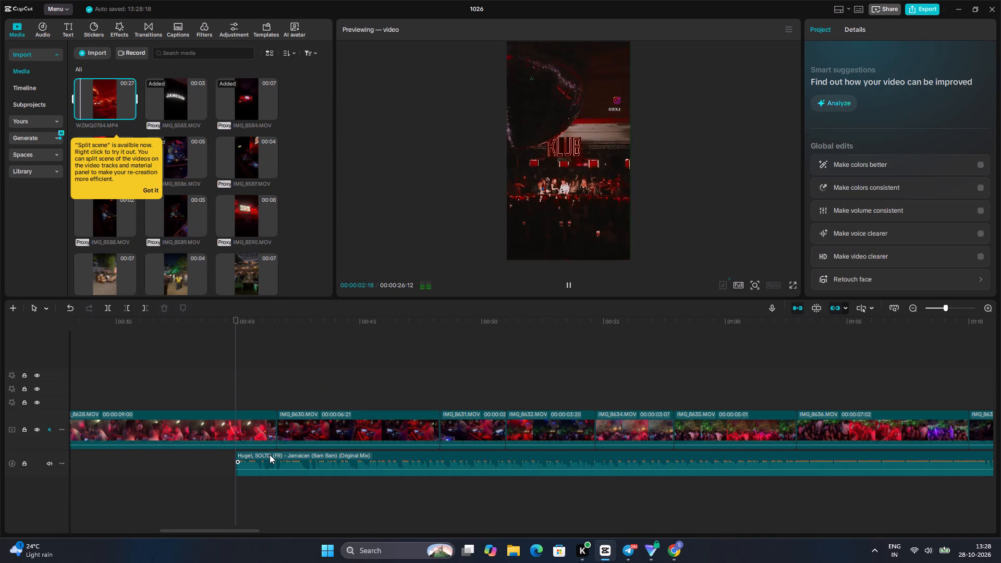
key(space)
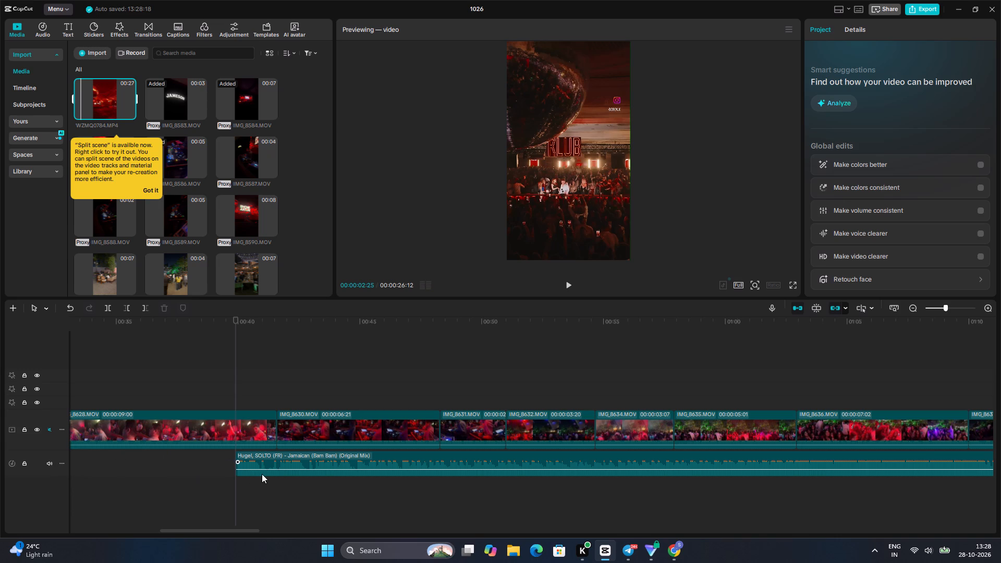
Move the trimmed Jamaican (Bam Bam) audio to the very start of the timeline, beneath the main footage track.
drag(262, 474, 28, 467)
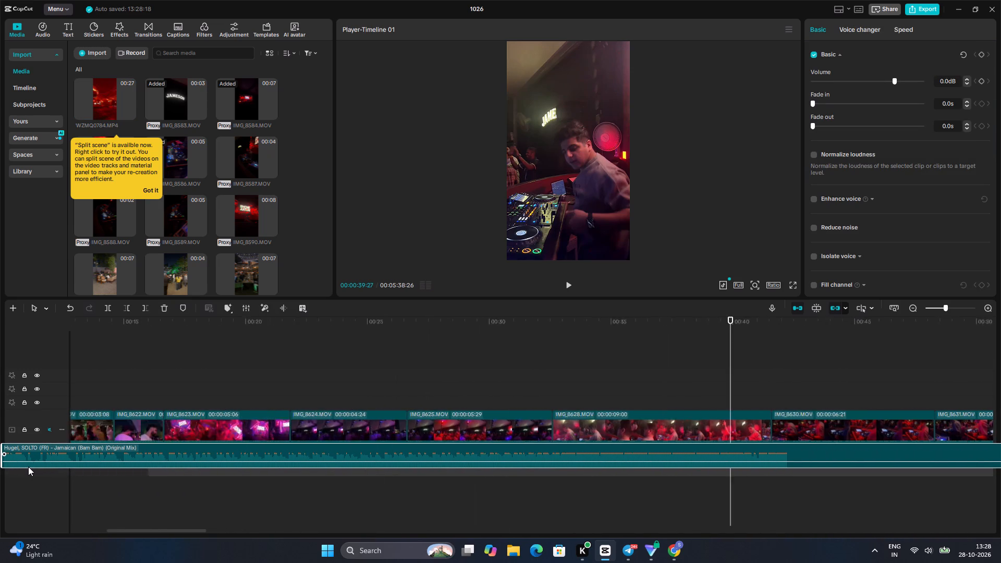
drag(28, 467, 101, 486)
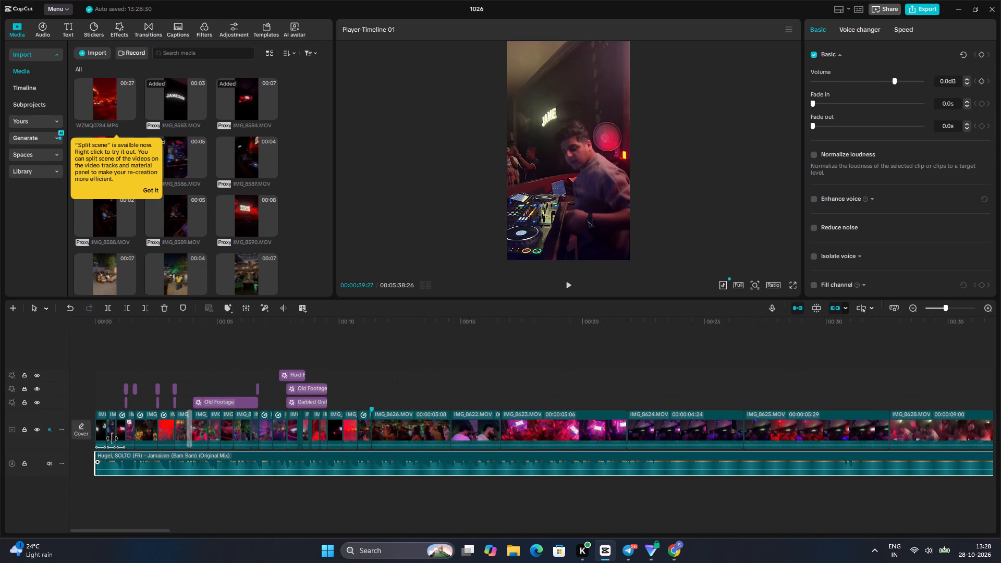
double_click(92, 378)
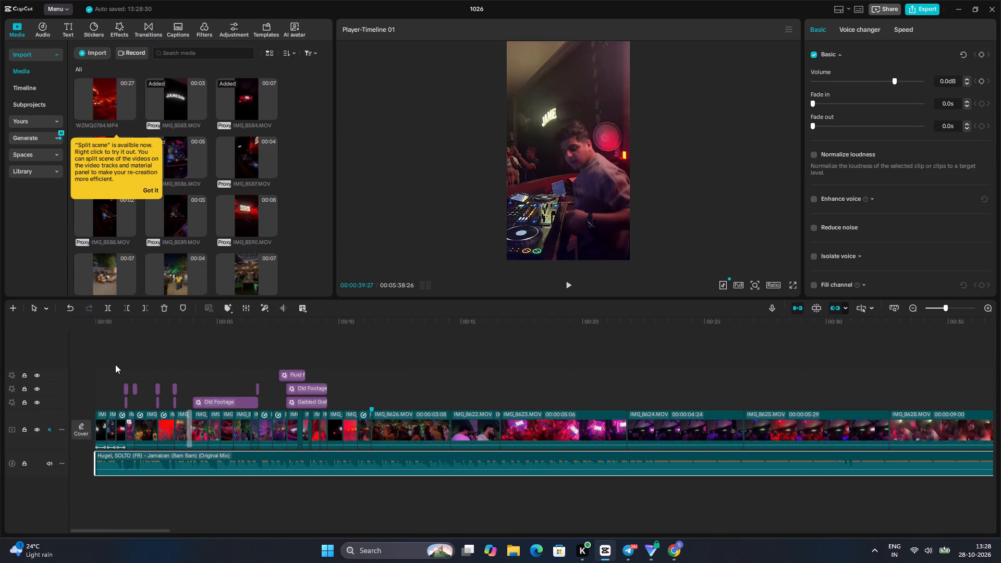
Play the timeline's opening and the WZMQ0784.MP4 reference clip to compare how the new music fits the first shots.
double_click(115, 364)
drag(115, 364, 42, 354)
key(space)
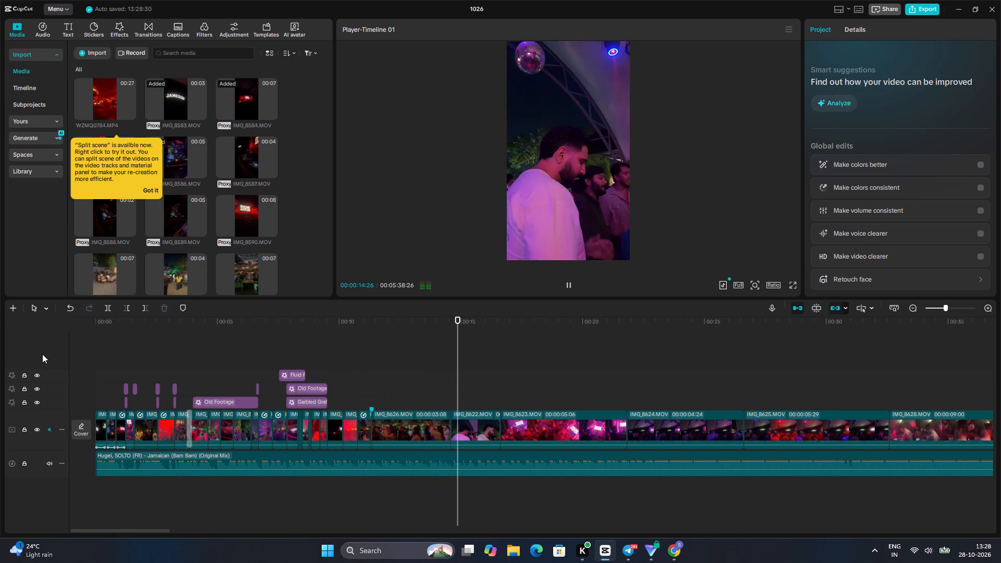
key(space)
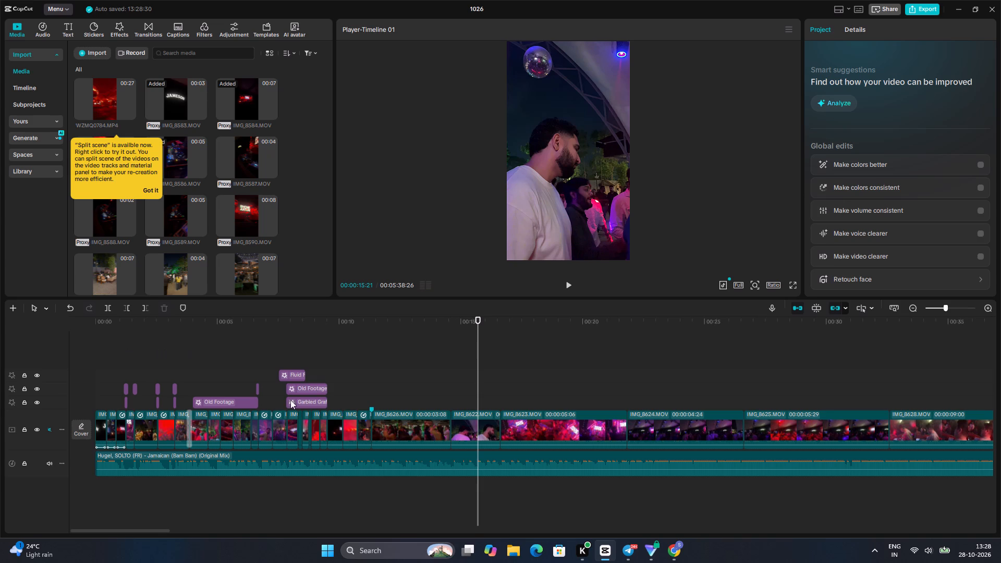
drag(481, 378, 0, 376)
key(space)
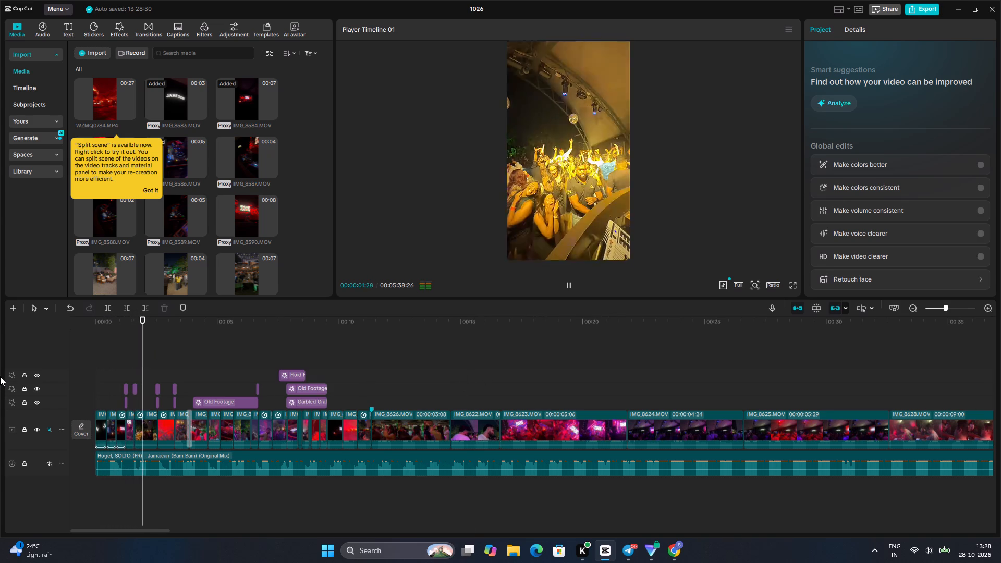
key(space)
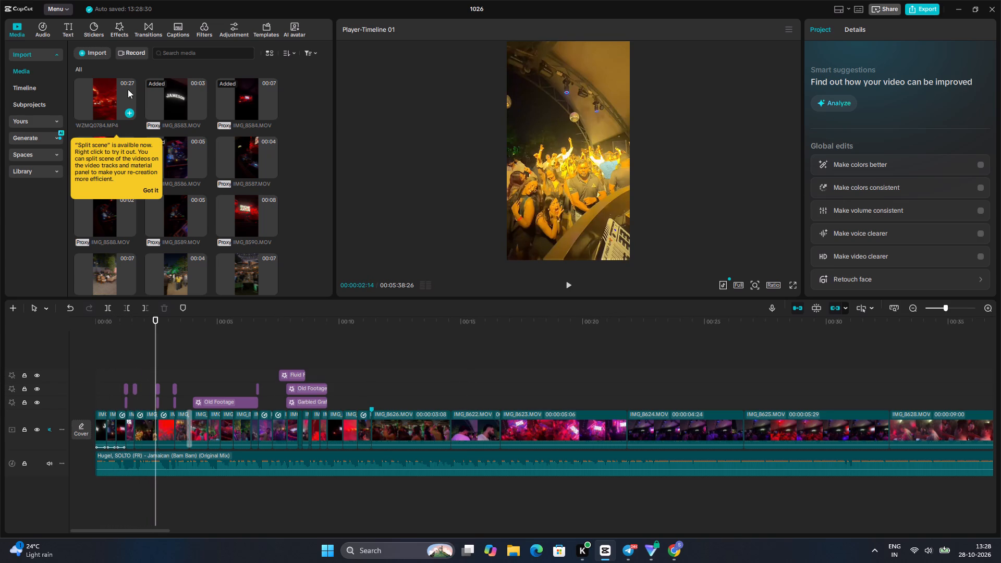
double_click(111, 83)
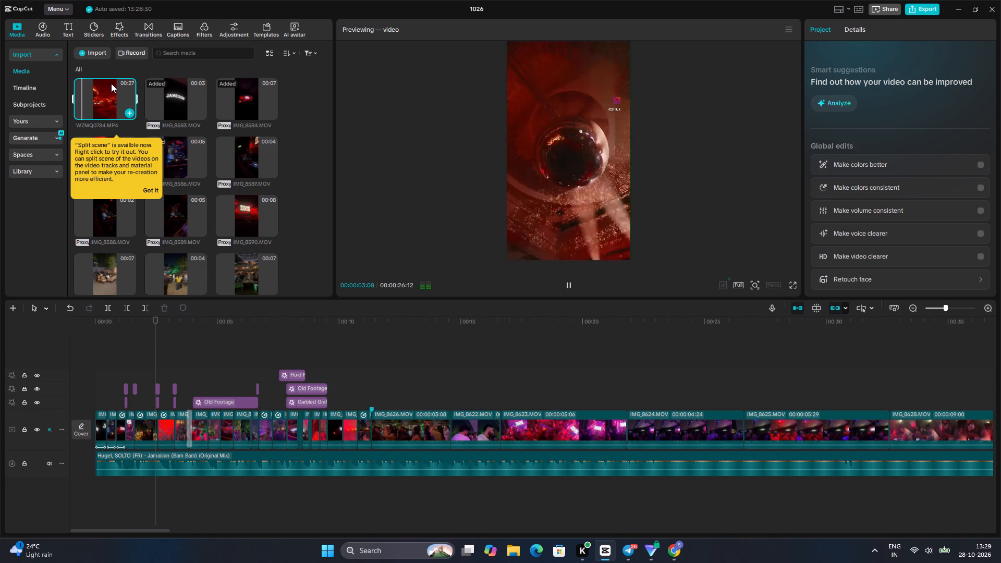
click(231, 351)
drag(235, 348, 16, 351)
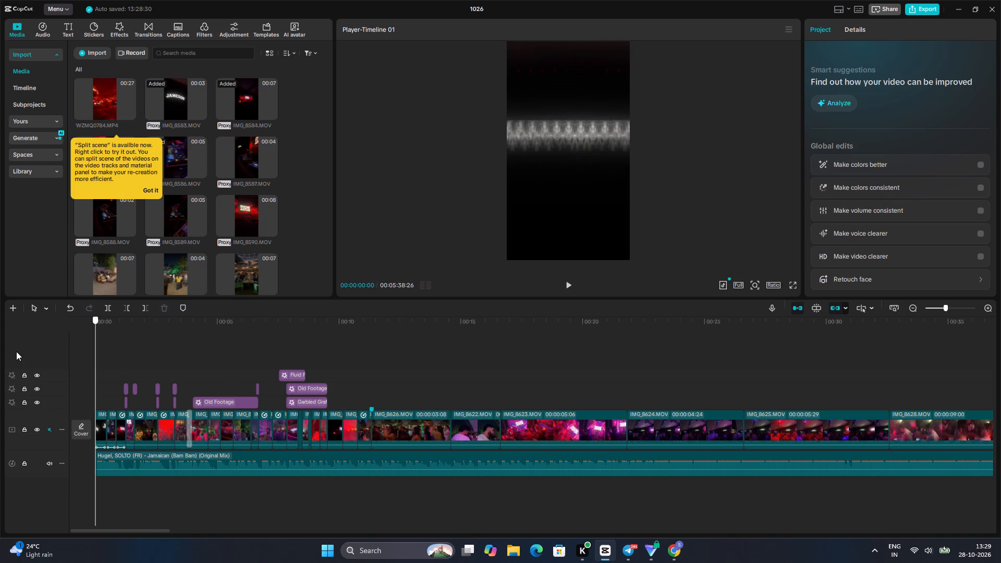
key(space)
key(space)
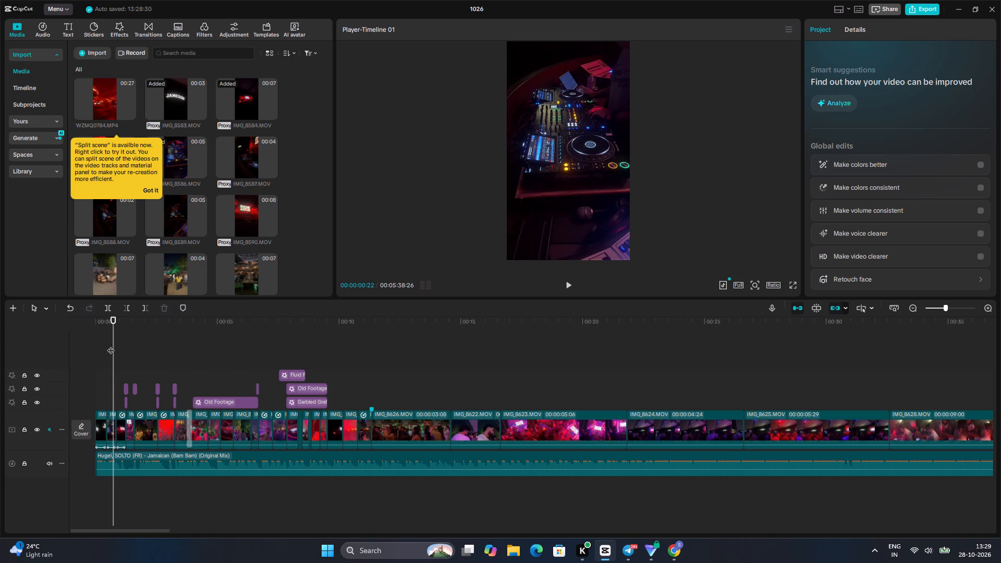
drag(114, 353, 53, 365)
Add a 5.4 s fade-in to the Jamaican (Bam Bam) audio clip.
click(174, 459)
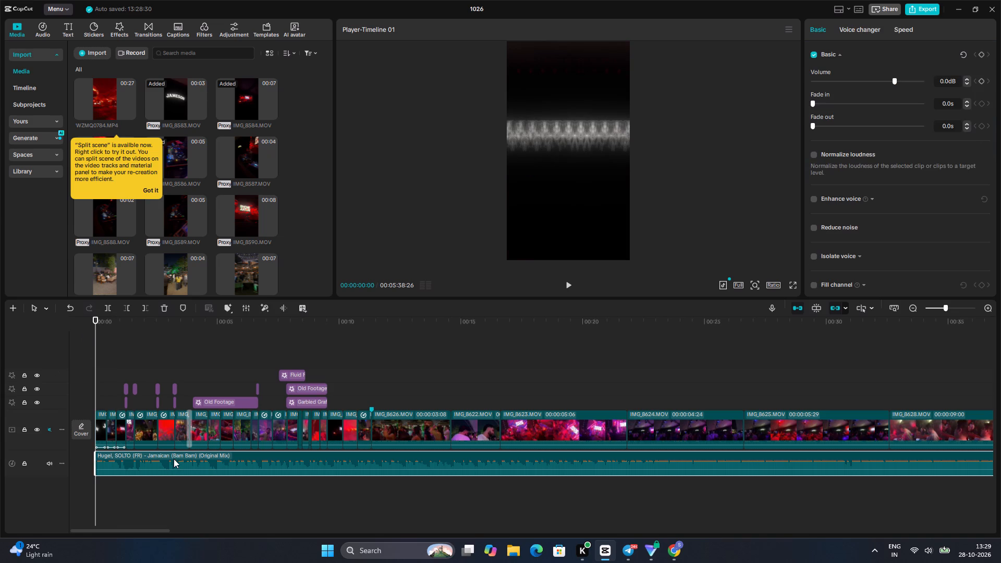
drag(813, 100, 872, 112)
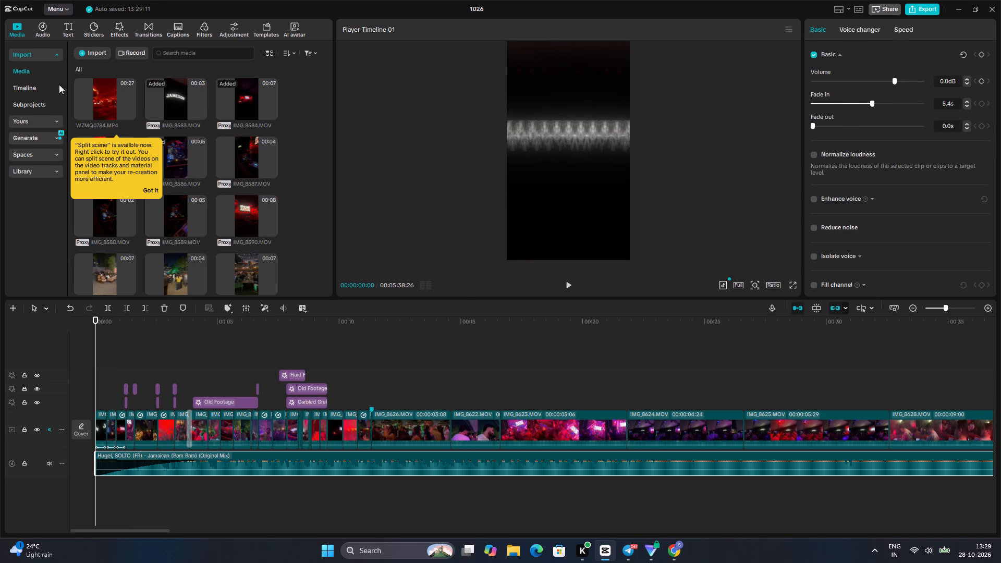
Import all sound effect files from the SFX Only Essential sound effects folder in Editing assets through audio extraction.
click(46, 25)
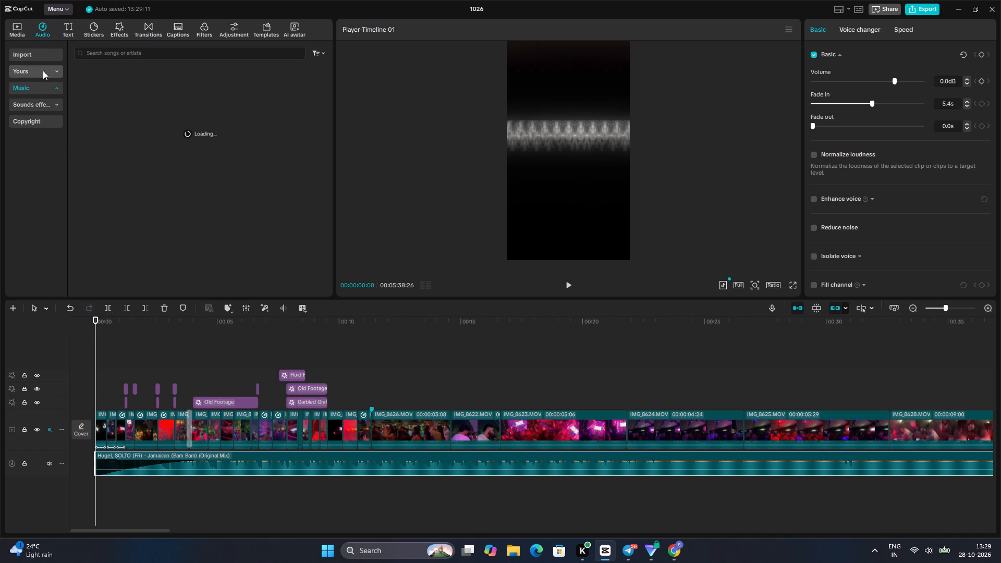
click(42, 55)
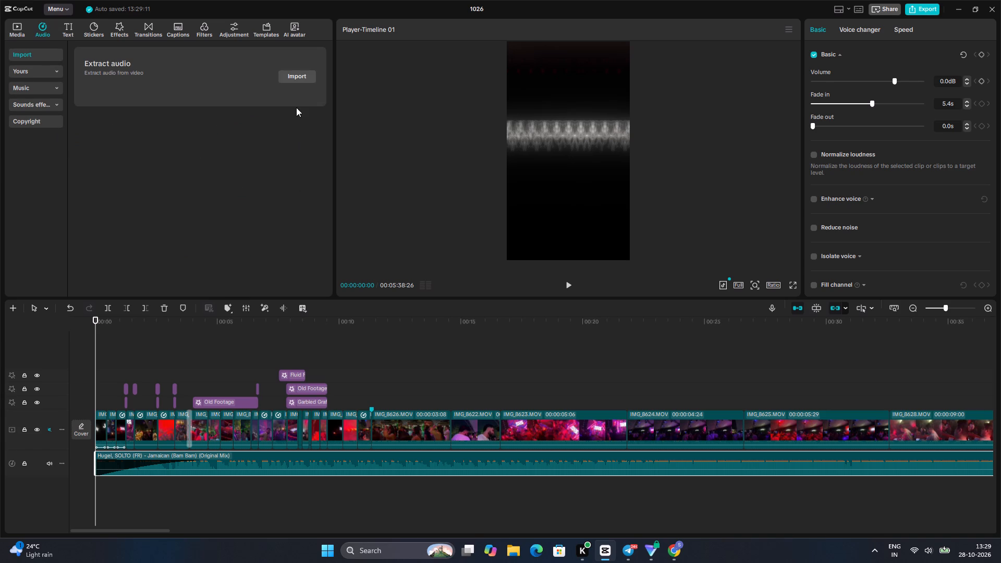
click(306, 69)
click(297, 75)
scroll(50, 230, down, 1)
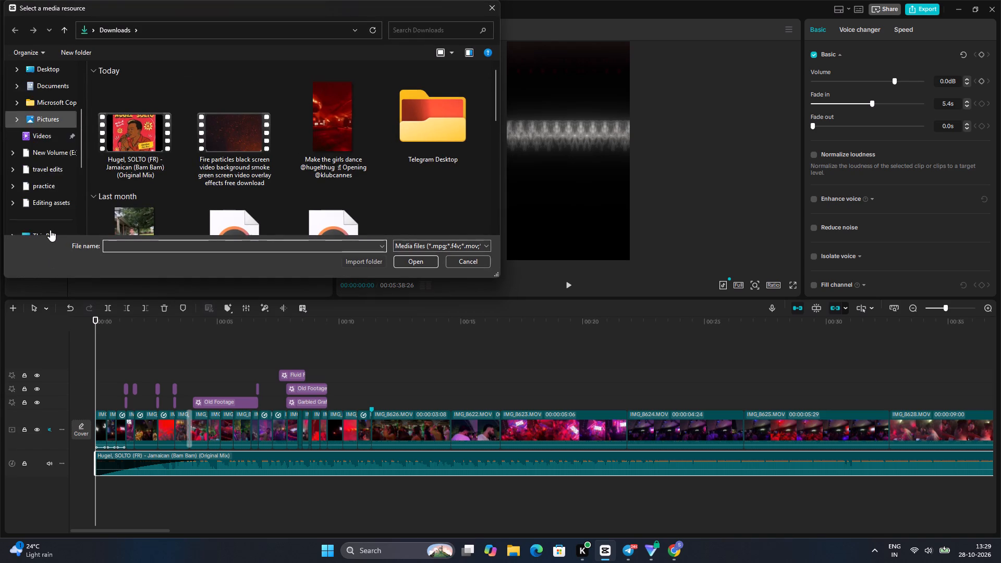
scroll(50, 230, down, 2)
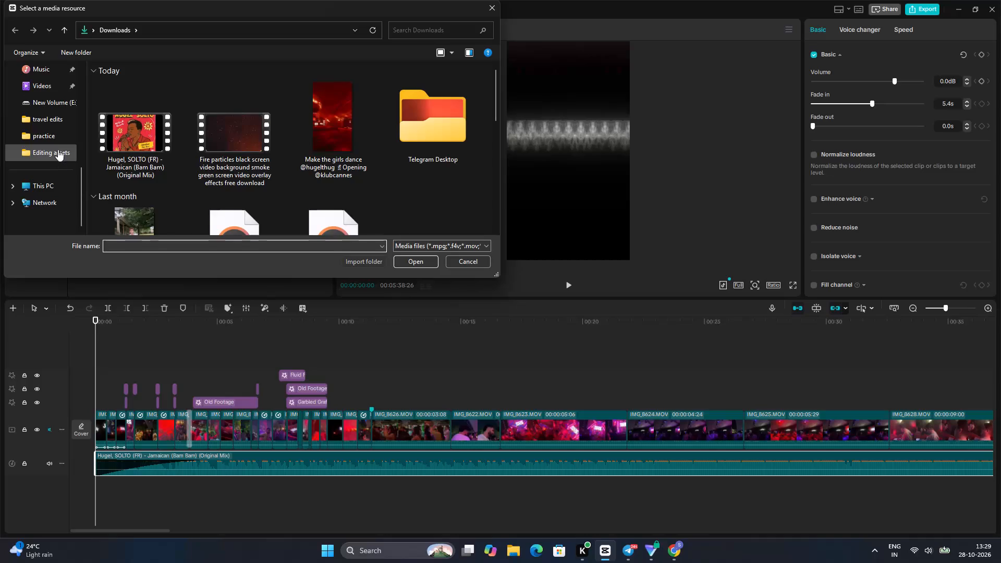
click(58, 149)
double_click(127, 87)
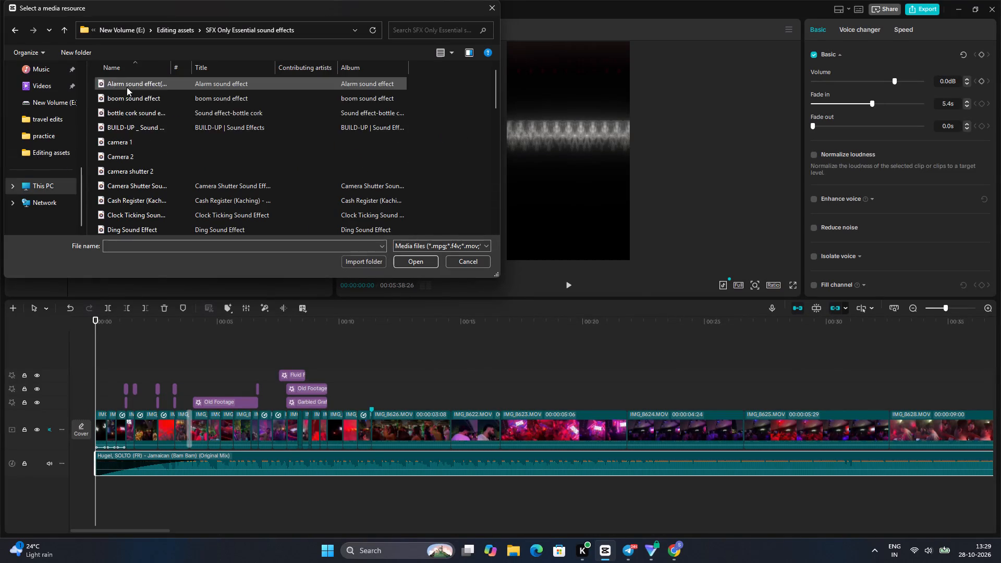
scroll(170, 124, down, 5)
scroll(170, 124, up, 6)
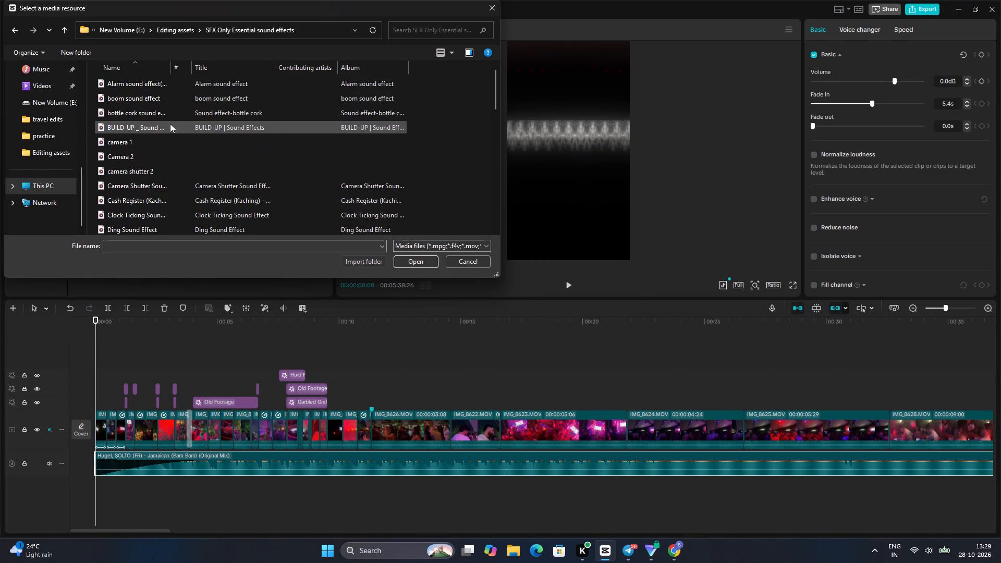
click(158, 82)
scroll(162, 222, down, 7)
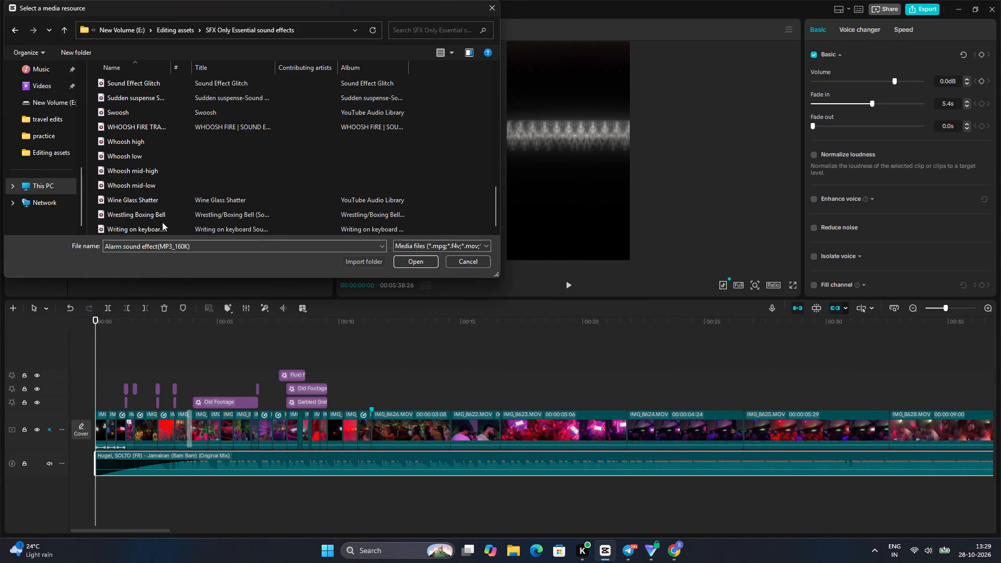
shift+click(154, 232)
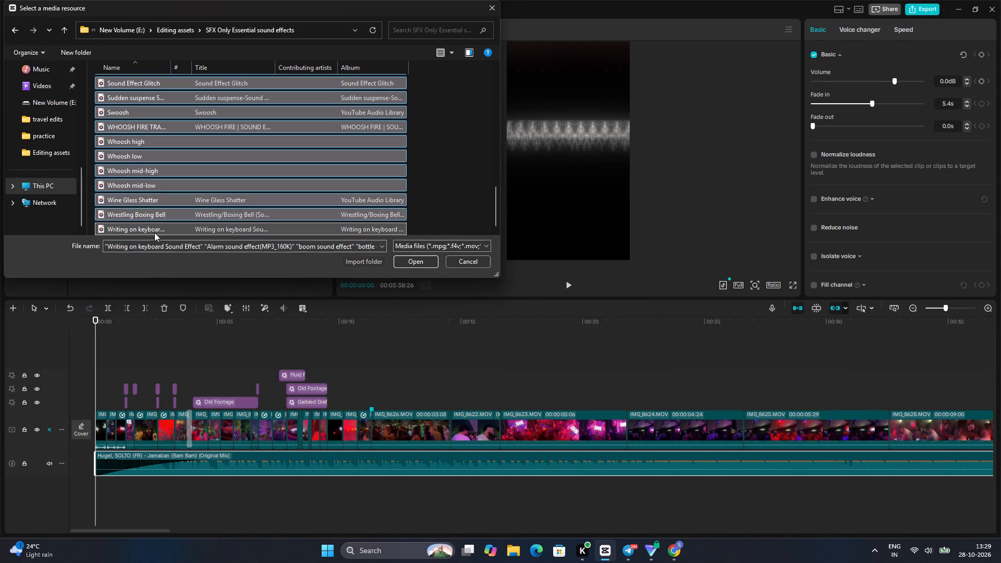
click(415, 261)
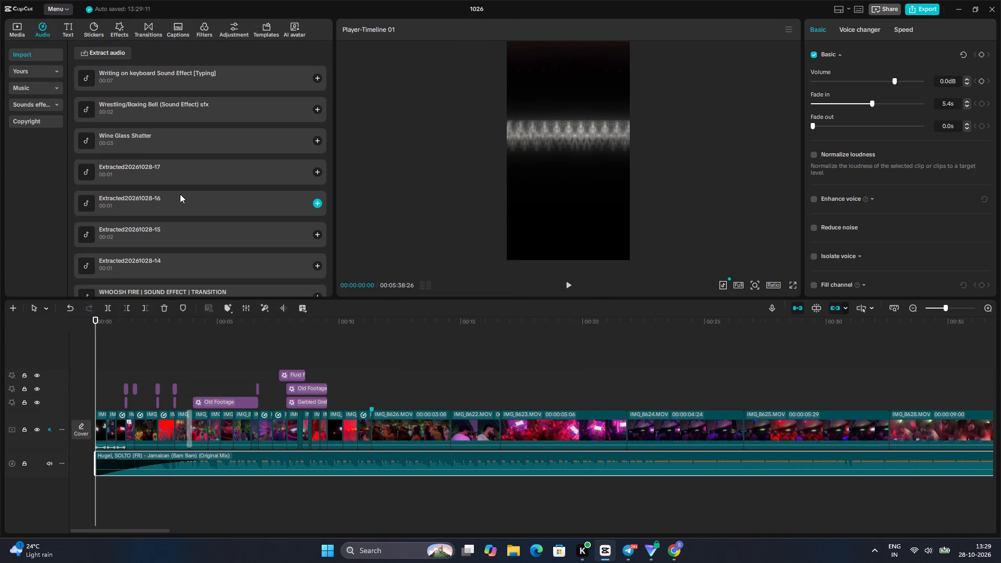
Audition the imported sound effects, including Wine Glass Shatter, Wrestling/Boxing Bell, Pop sound effect and Paper Ripping.
double_click(157, 139)
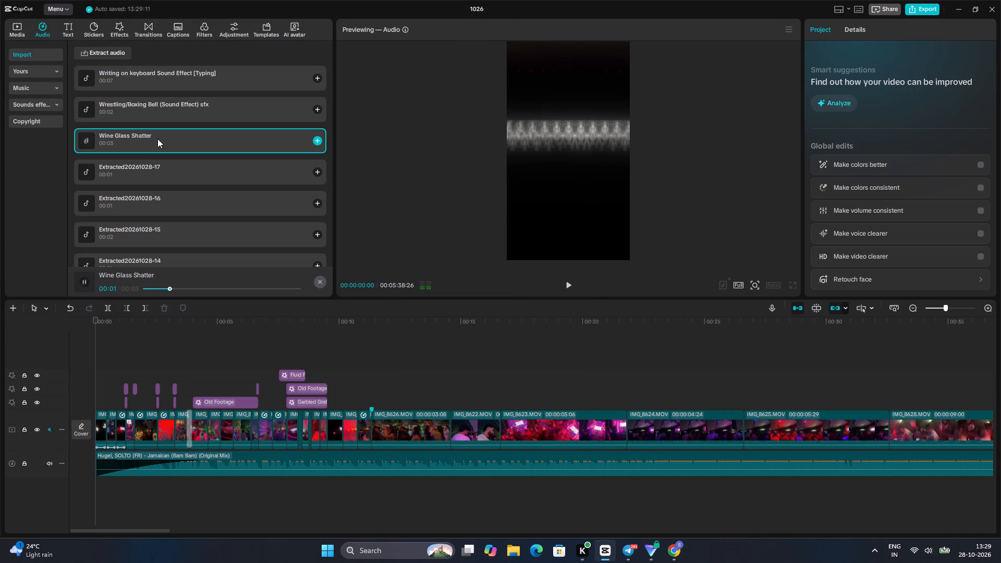
double_click(149, 105)
double_click(145, 82)
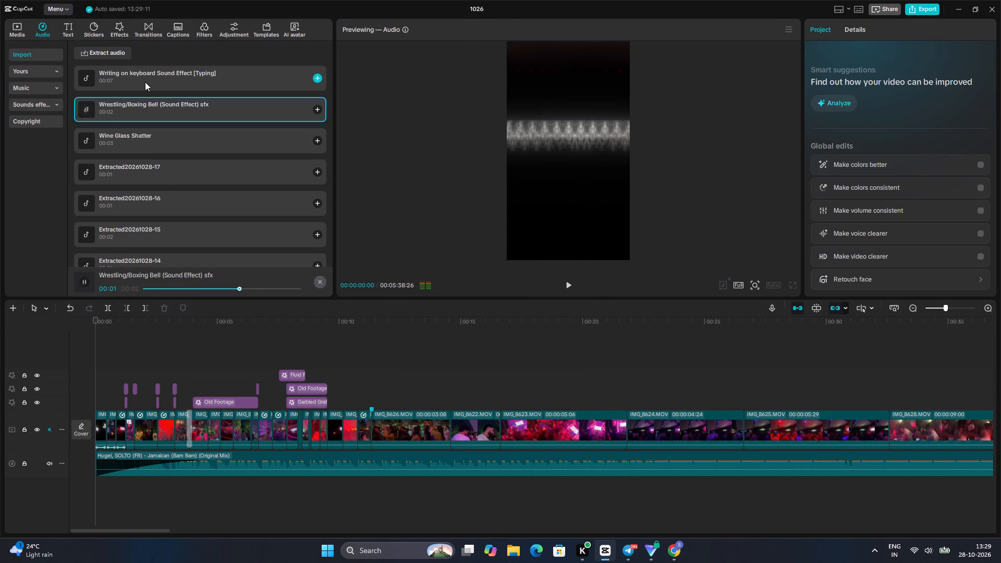
double_click(153, 202)
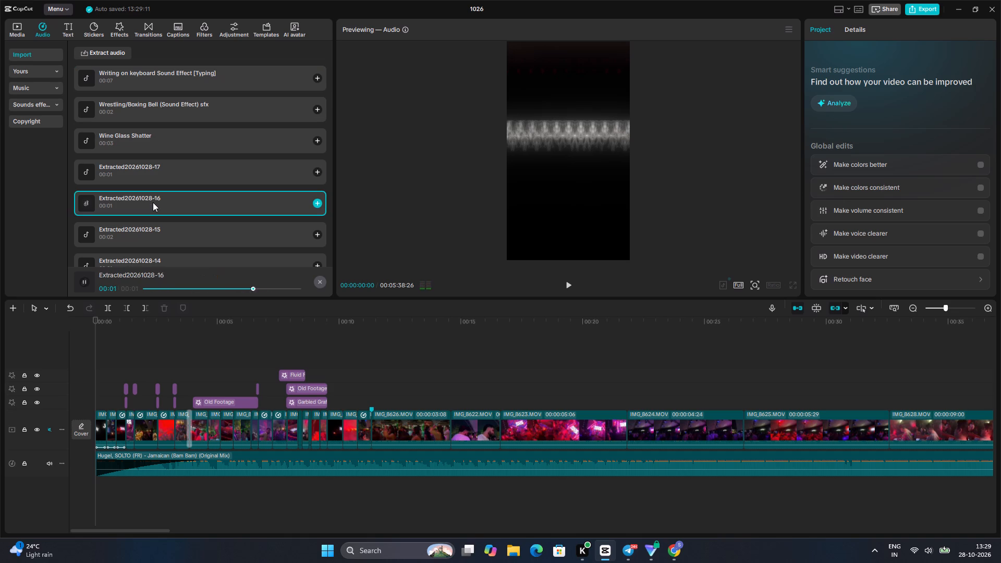
scroll(151, 221, down, 1)
double_click(151, 221)
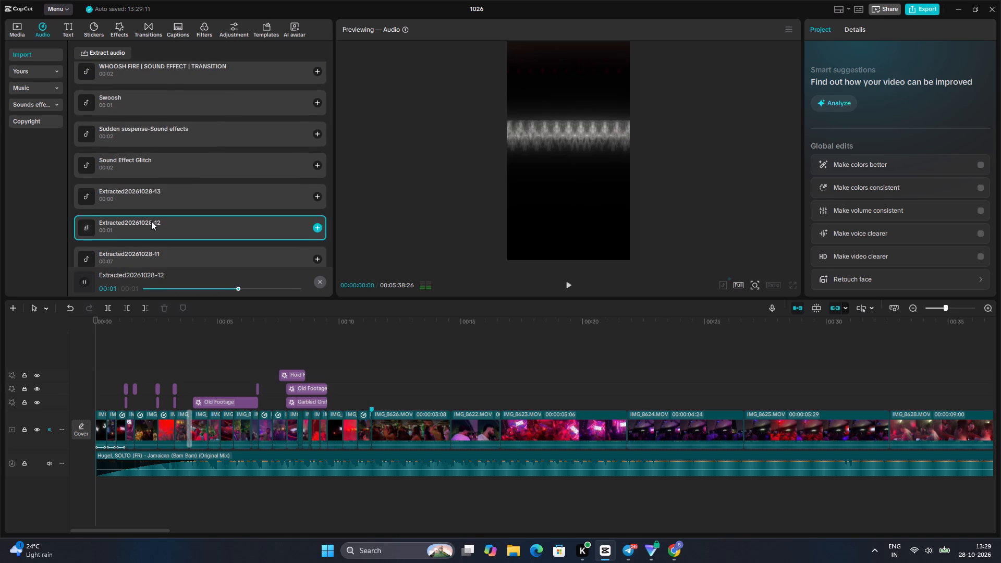
scroll(151, 221, down, 1)
double_click(144, 189)
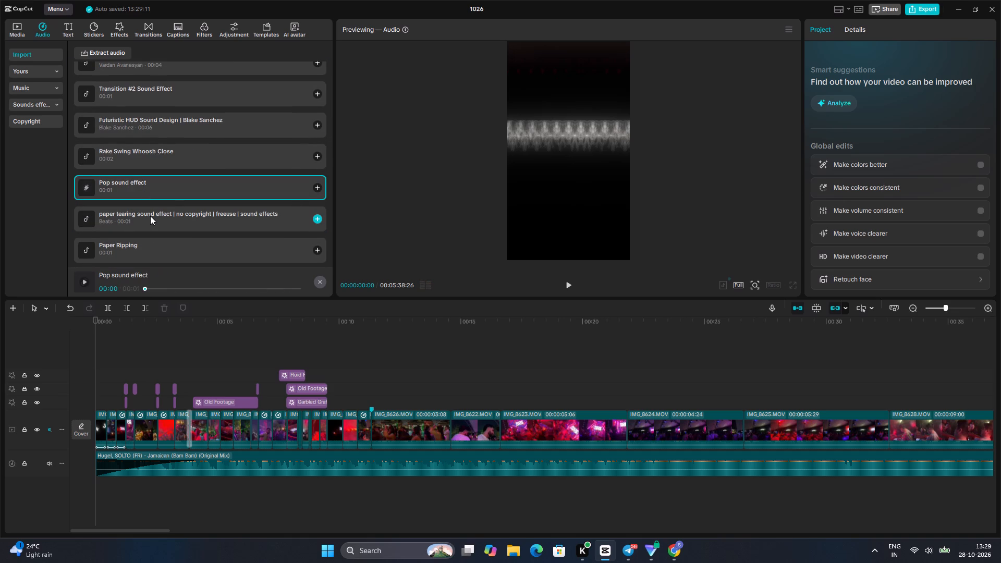
double_click(150, 216)
double_click(159, 250)
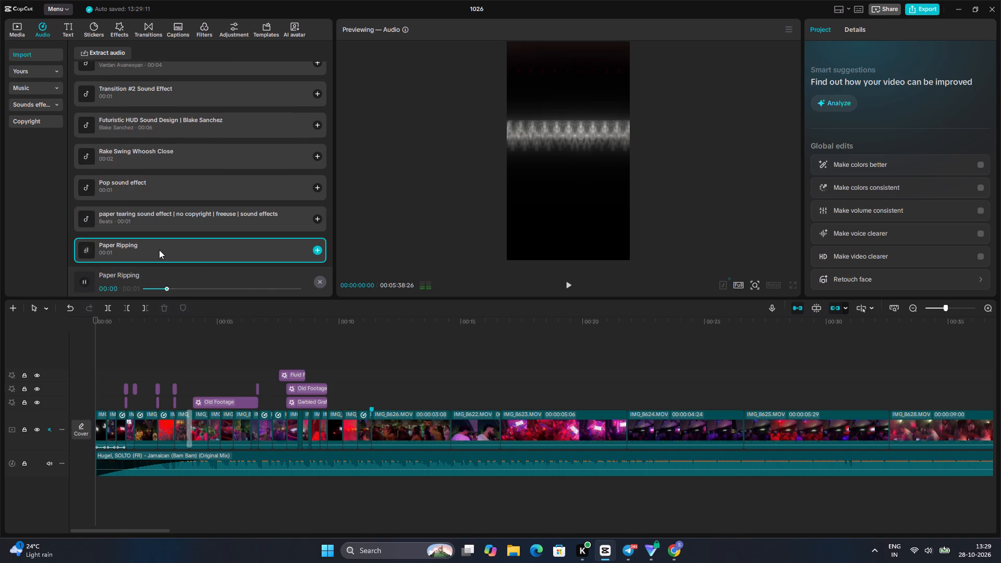
Audition more imported effects further down the list, including Mouse Click, Cash Register, Sound effect-bottle cork and boom sound effect.
scroll(159, 250, down, 1)
double_click(141, 234)
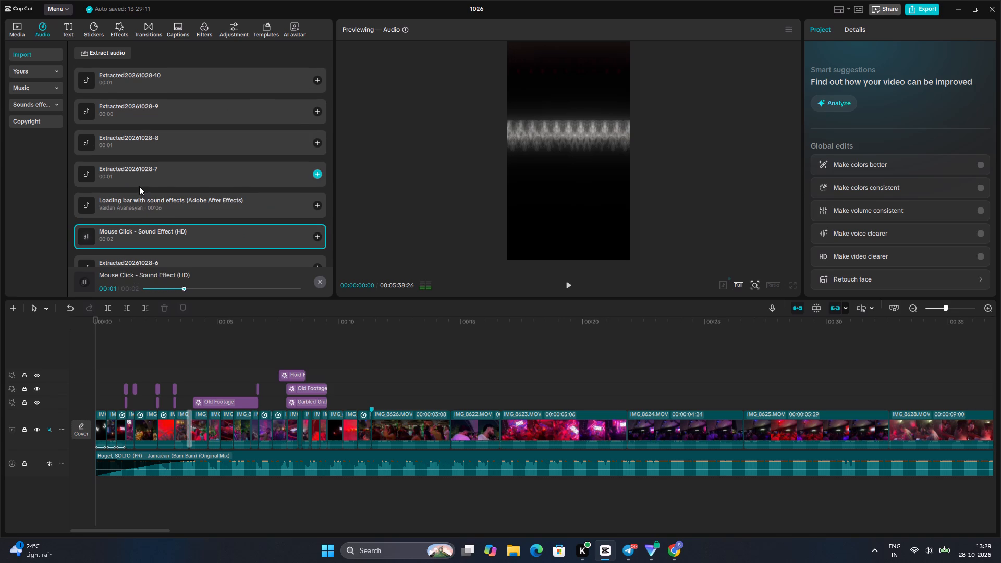
scroll(139, 186, down, 2)
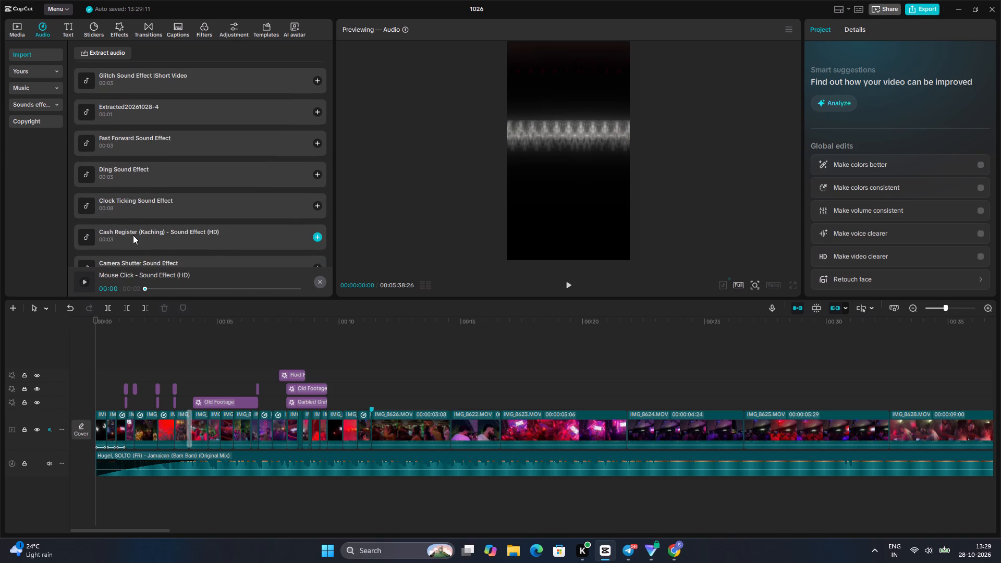
double_click(133, 235)
scroll(133, 235, down, 1)
double_click(130, 208)
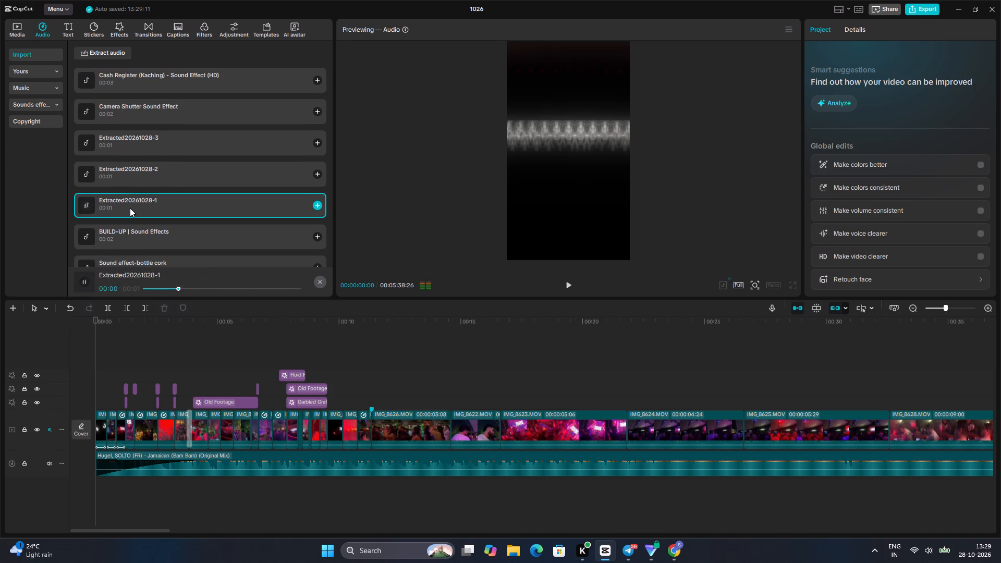
scroll(130, 208, down, 1)
double_click(130, 208)
scroll(130, 208, down, 1)
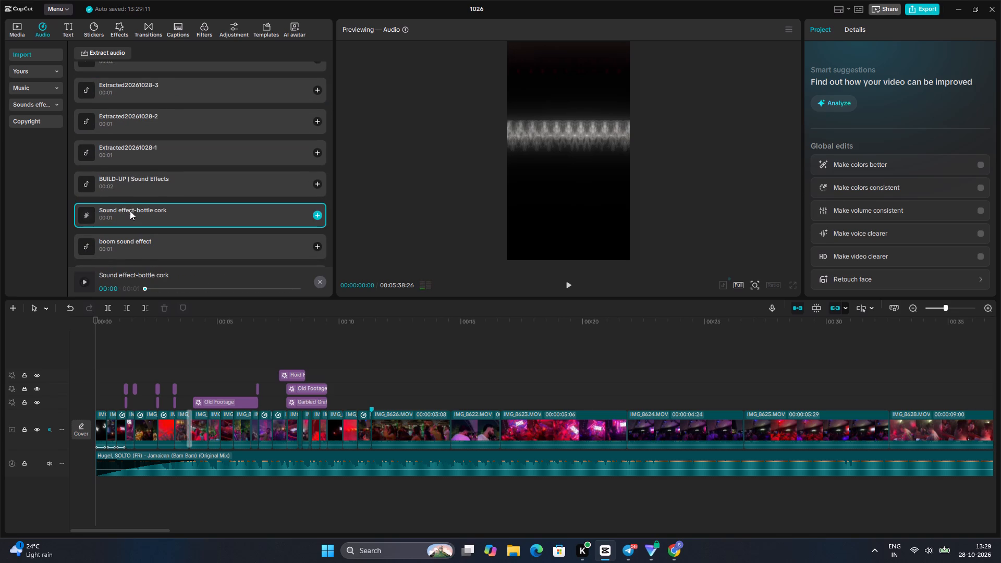
double_click(131, 243)
scroll(131, 243, down, 2)
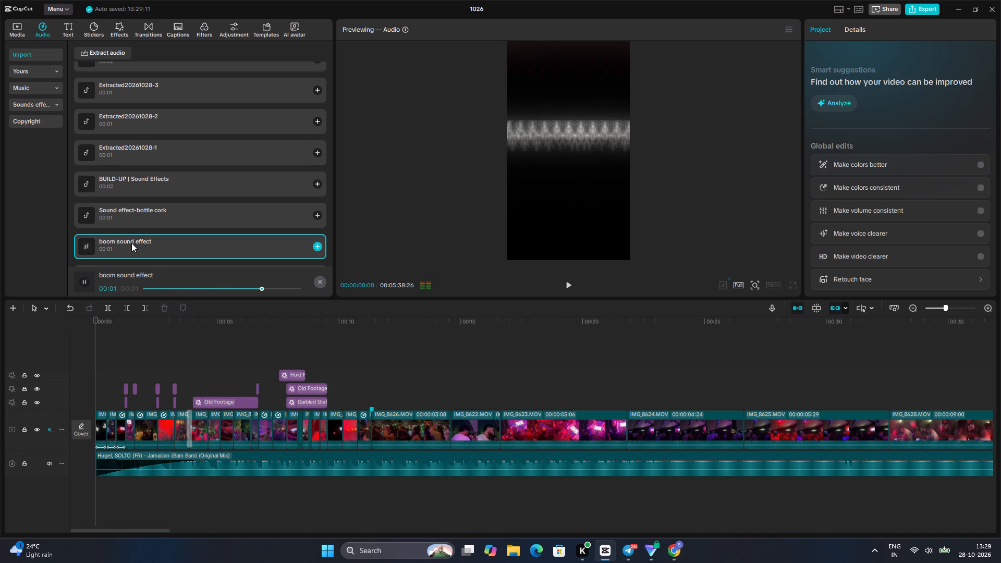
scroll(131, 243, down, 2)
Return to the start of the sound effect list and audition Writing on keyboard Sound Effect [Typing].
scroll(131, 243, up, 6)
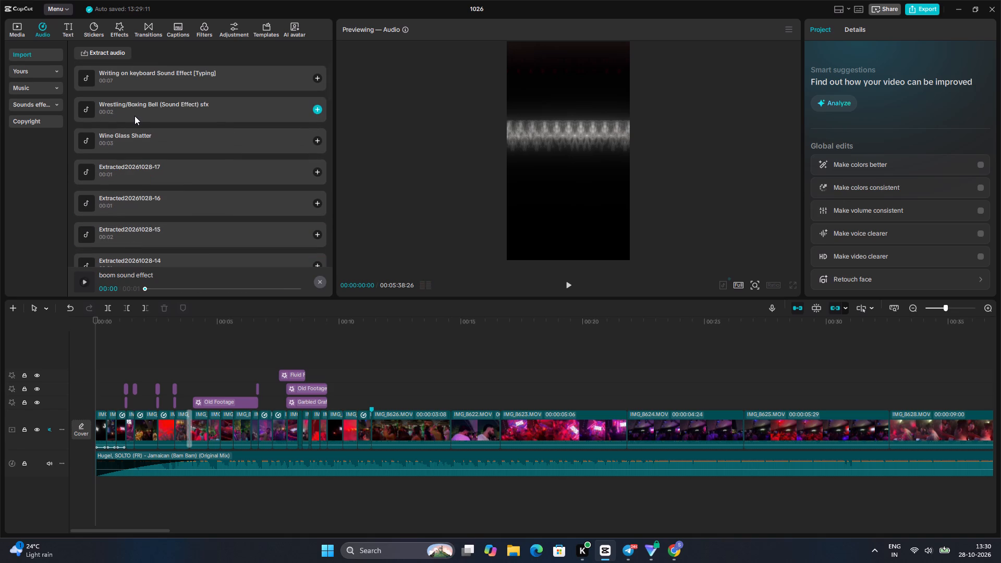
scroll(135, 116, up, 2)
click(134, 134)
drag(134, 134, 136, 82)
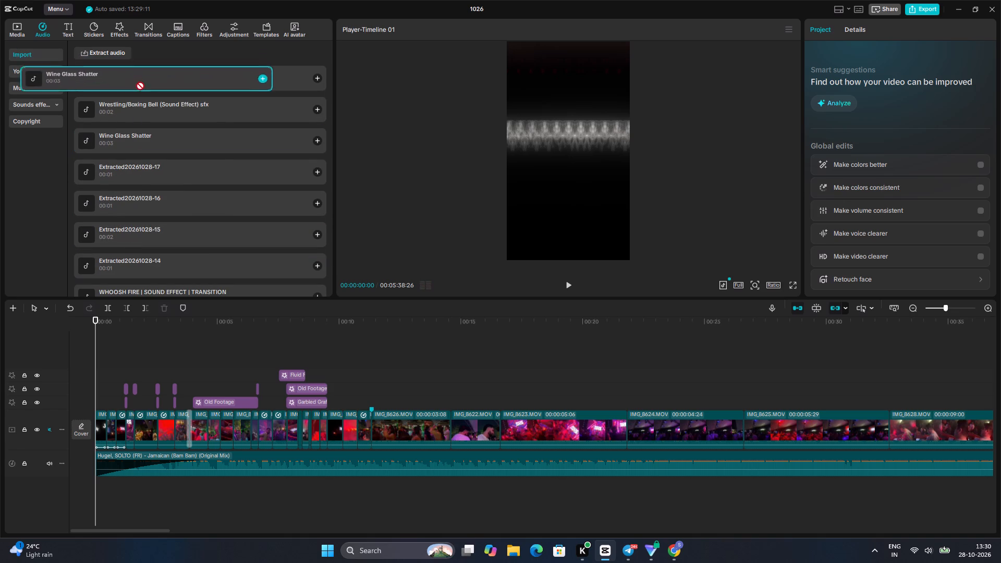
drag(136, 82, 153, 139)
double_click(137, 81)
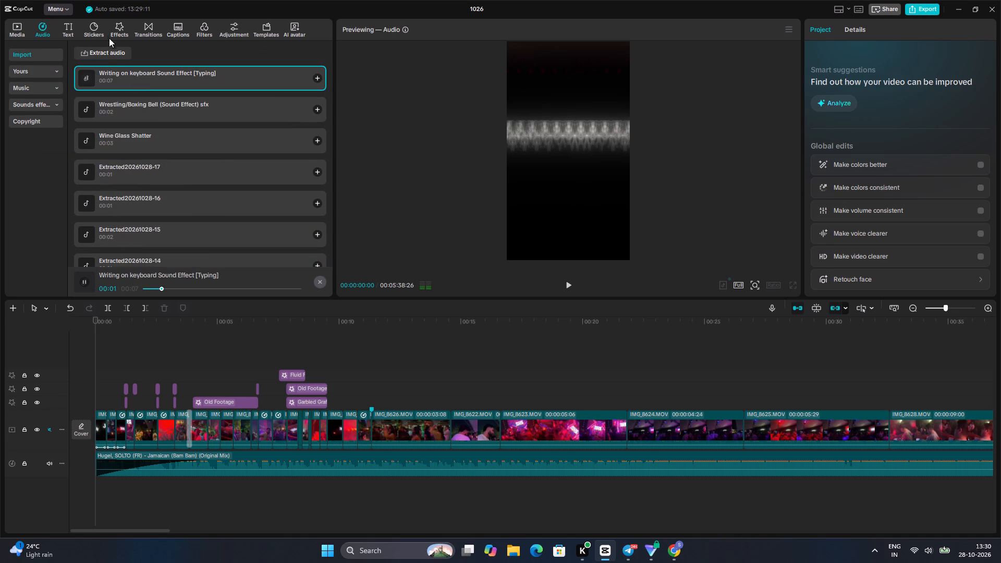
Import the Whoosh low file from the SFX Only Essential sound effects folder through audio extraction.
drag(150, 46, 114, 57)
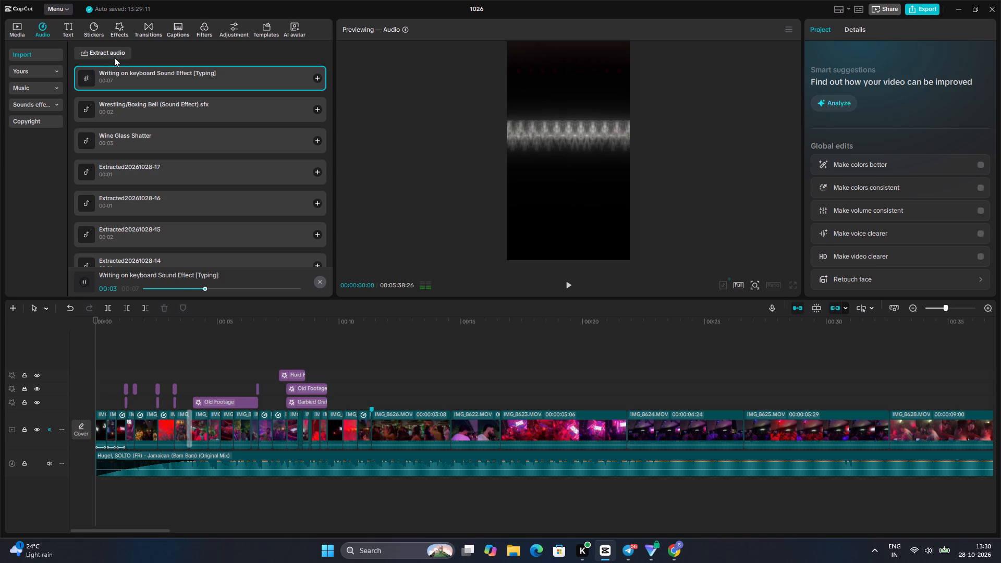
drag(114, 57, 114, 49)
click(114, 49)
scroll(178, 175, down, 1)
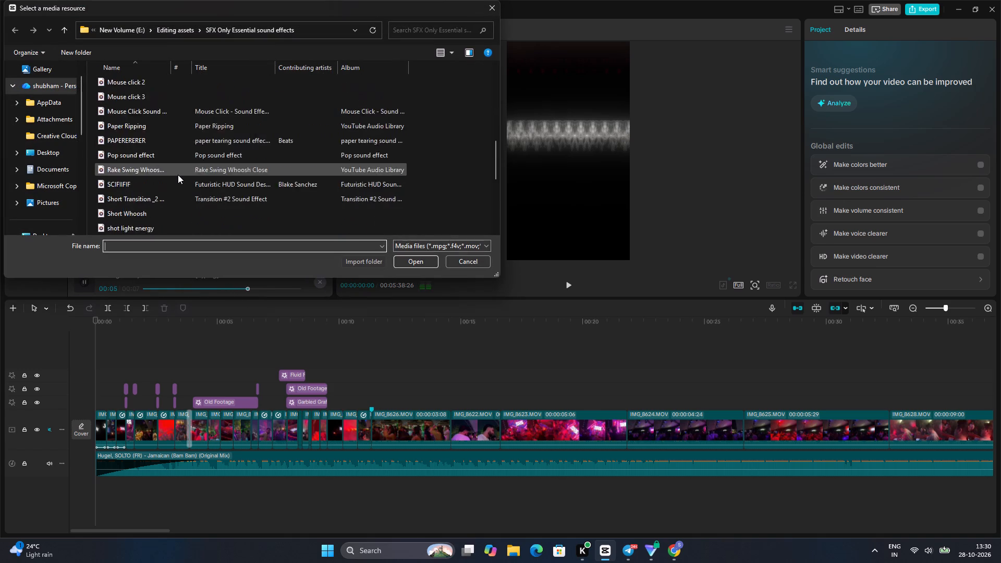
scroll(178, 175, down, 3)
click(178, 160)
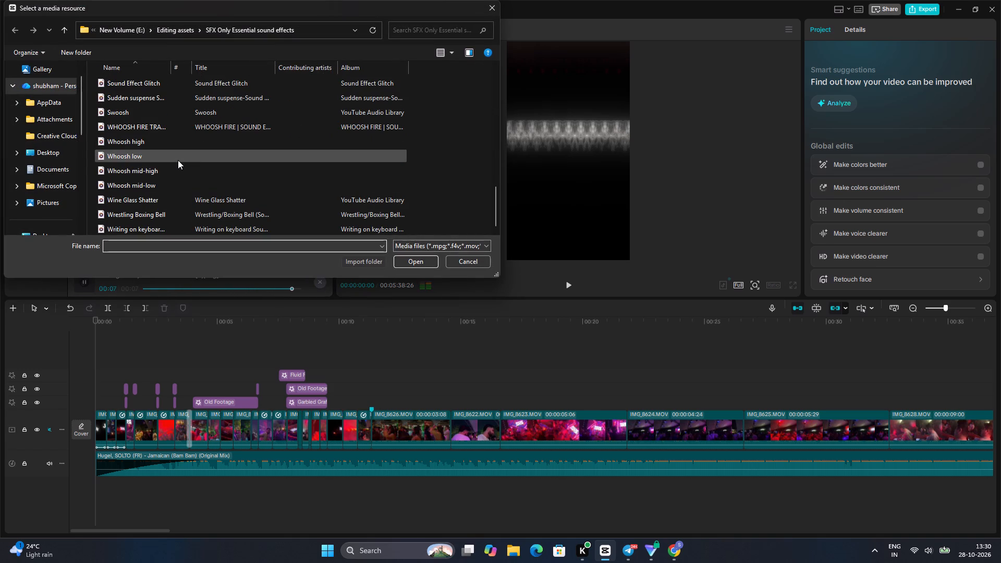
click(401, 260)
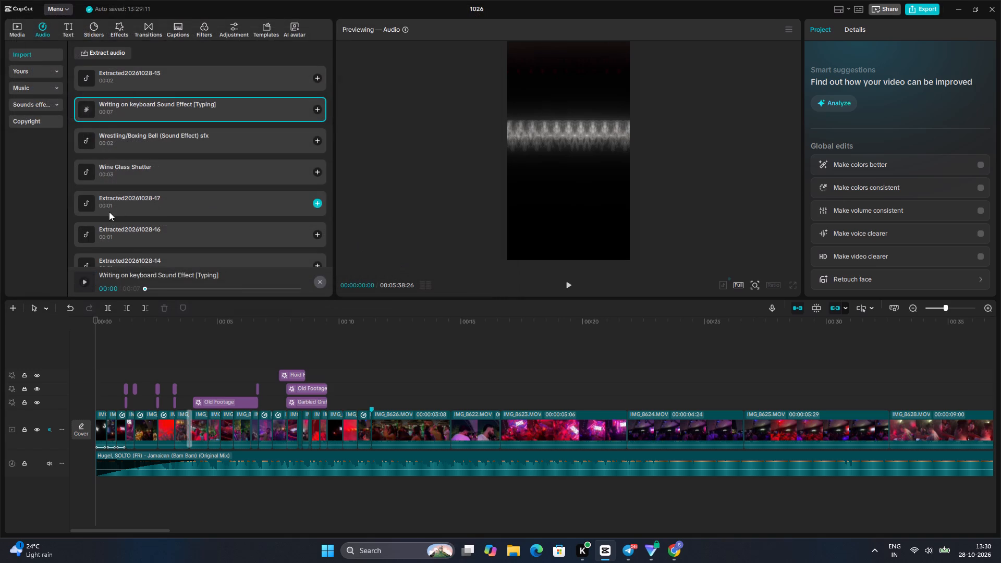
Audition the newly extracted sound at the start of the imported audio list.
double_click(88, 75)
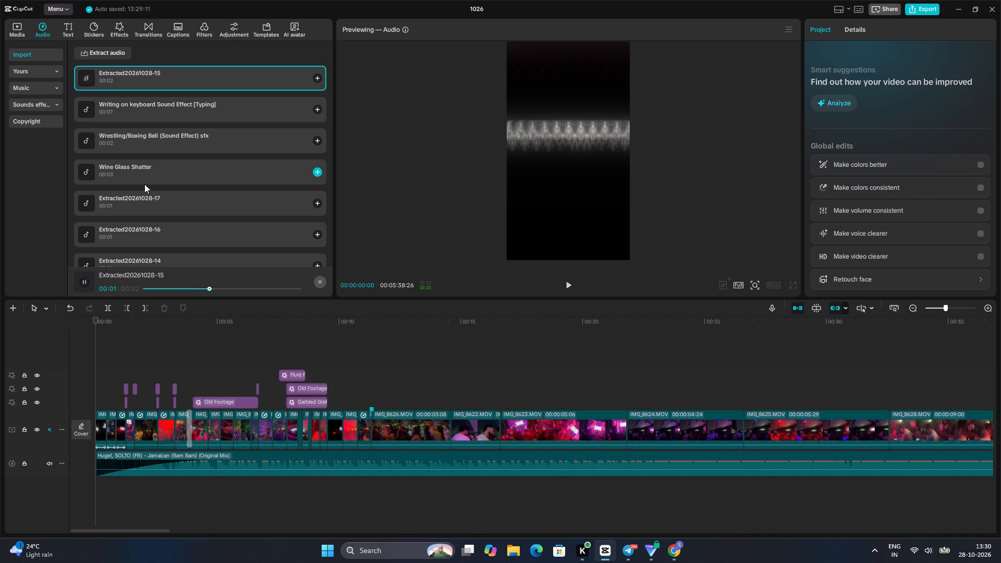
double_click(156, 78)
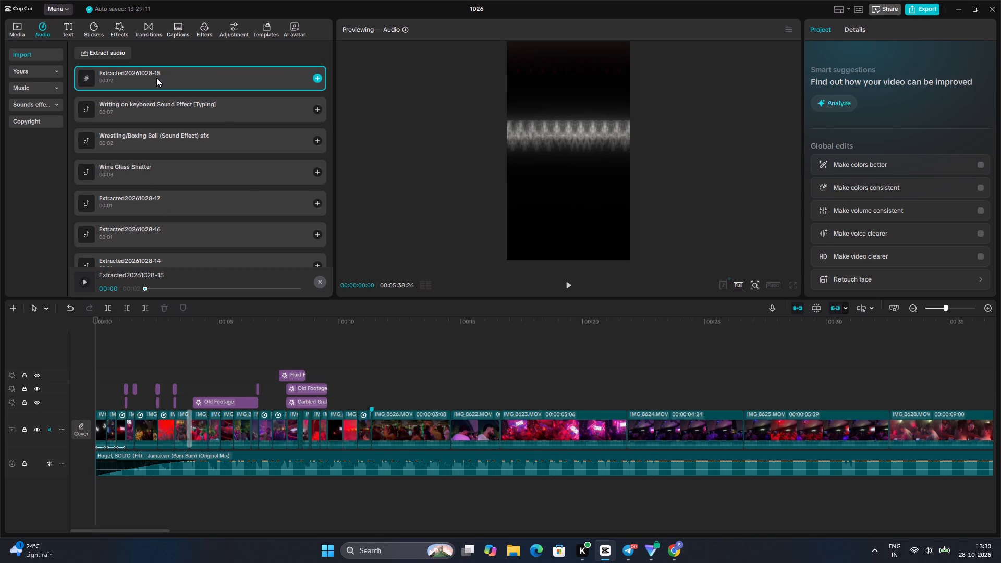
double_click(156, 78)
click(88, 287)
Open the built-in sound effects library and audition Magic reveal among the trending effects.
drag(38, 113, 38, 108)
click(38, 108)
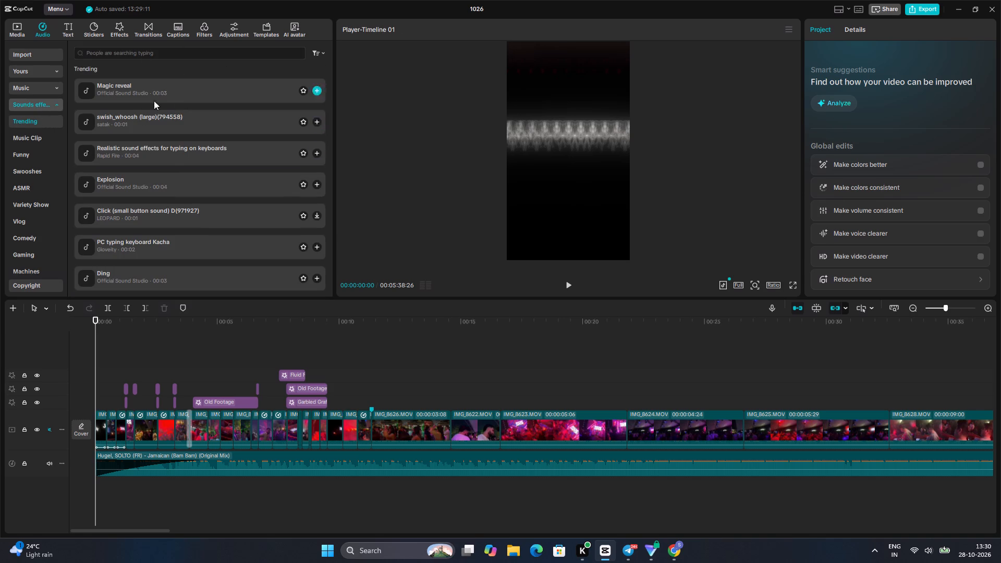
double_click(133, 96)
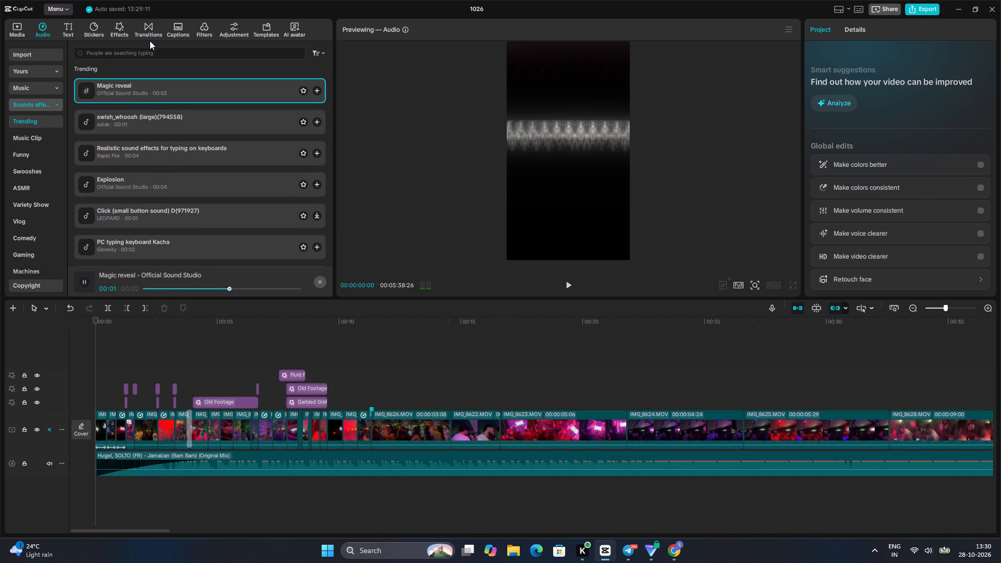
Search the sound effects library for whoosh and audition results such as Simple Whoosh sound, wind noise_whoosh and Whoosh short sound 11.
click(152, 48)
text(Whoosh)
click(152, 64)
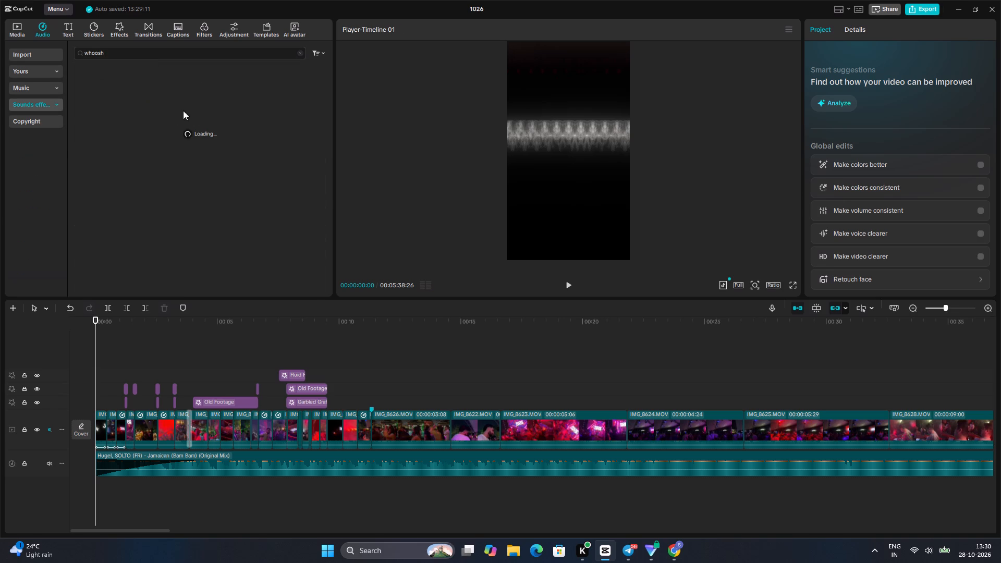
double_click(153, 86)
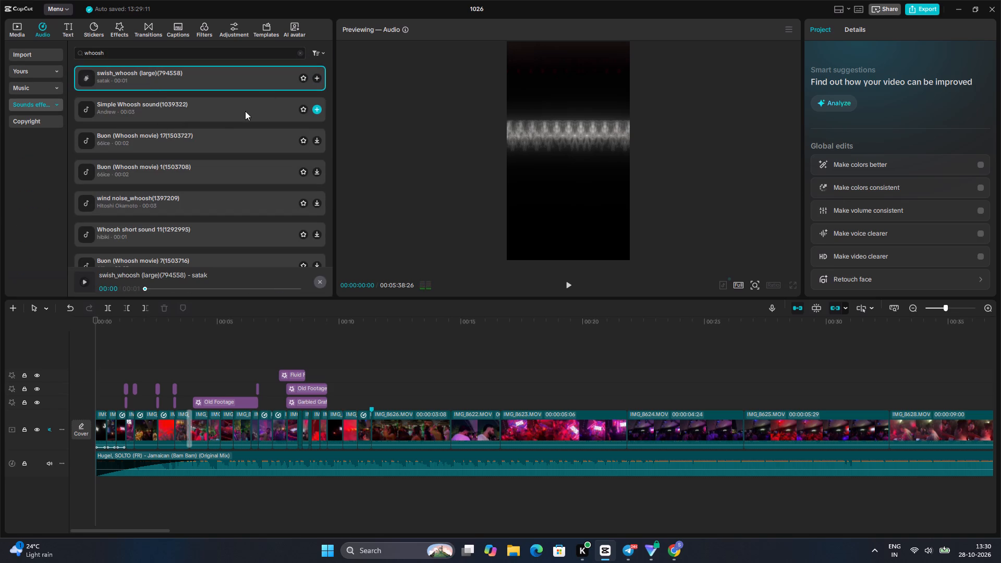
double_click(229, 113)
double_click(213, 143)
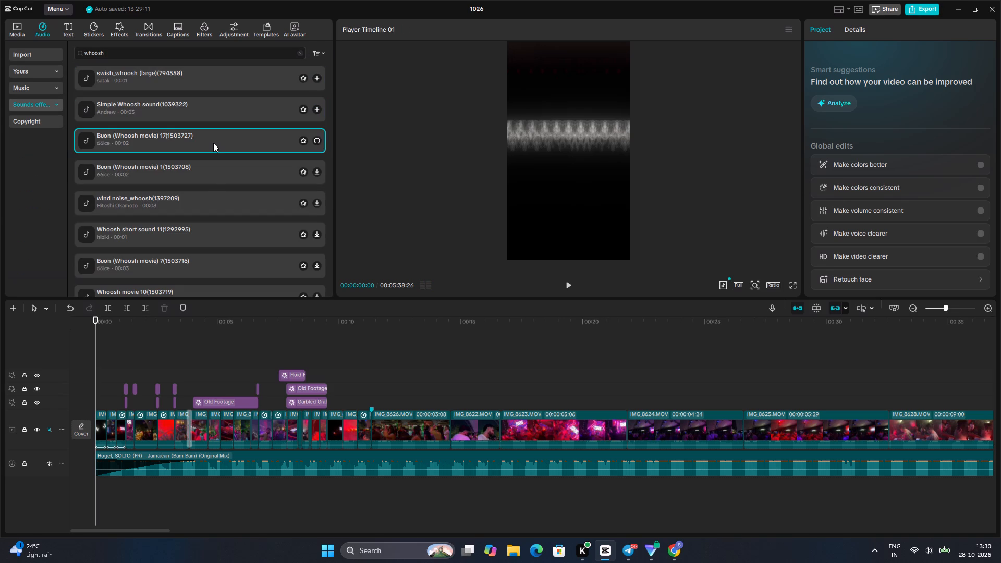
drag(187, 189, 184, 201)
double_click(184, 201)
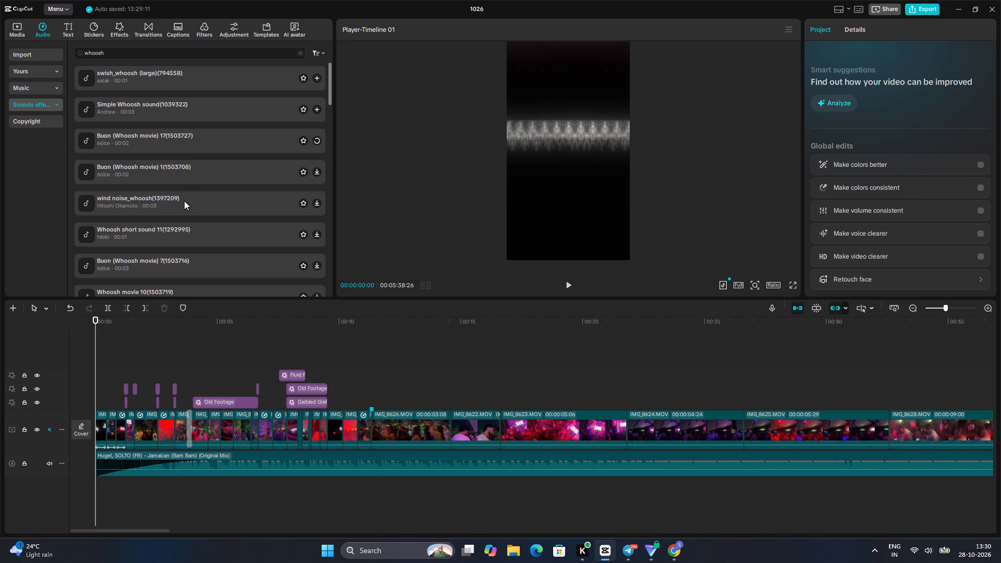
double_click(178, 237)
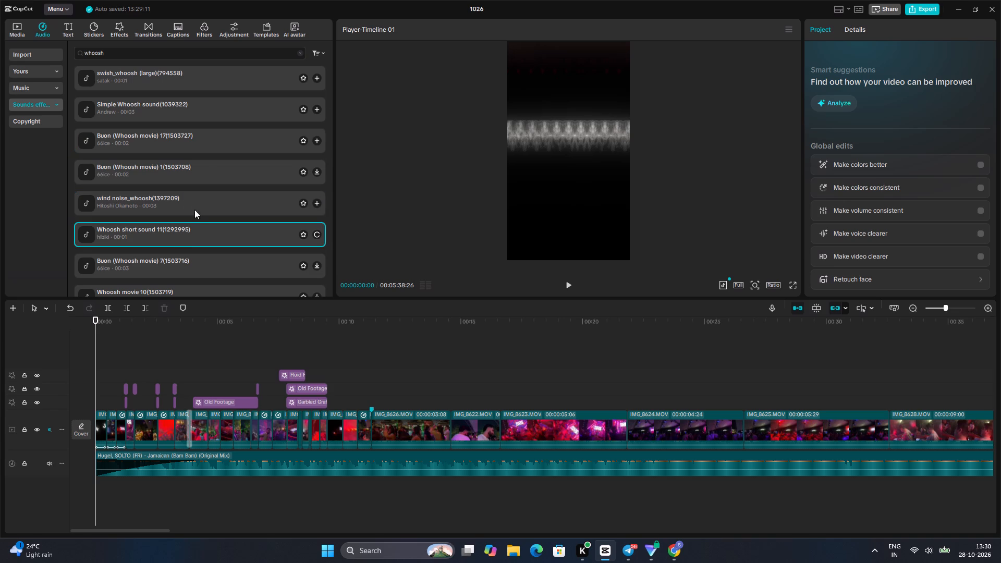
Add swish_whoosh (large)(794558) at the start of the timeline and play the opening with it.
double_click(215, 87)
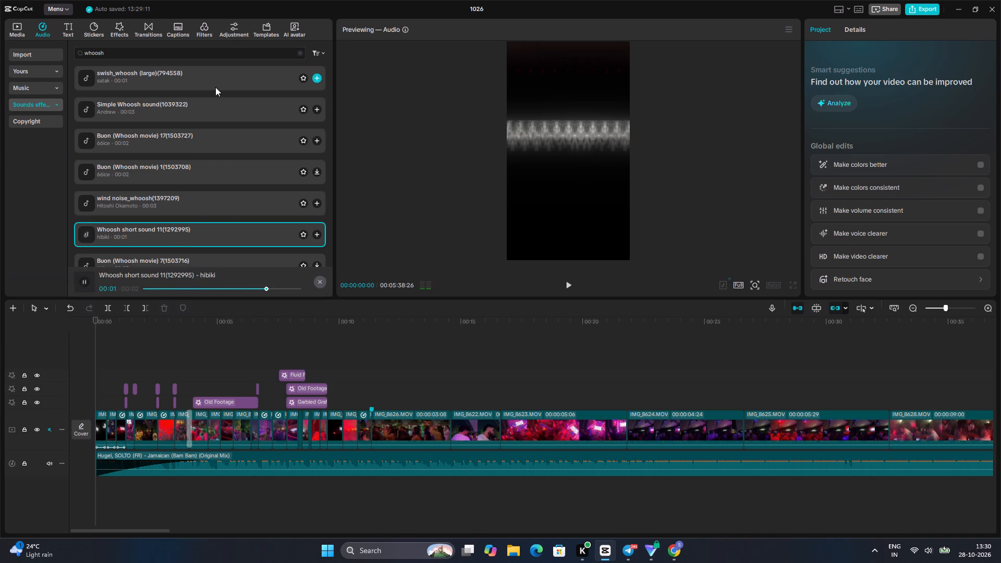
click(318, 77)
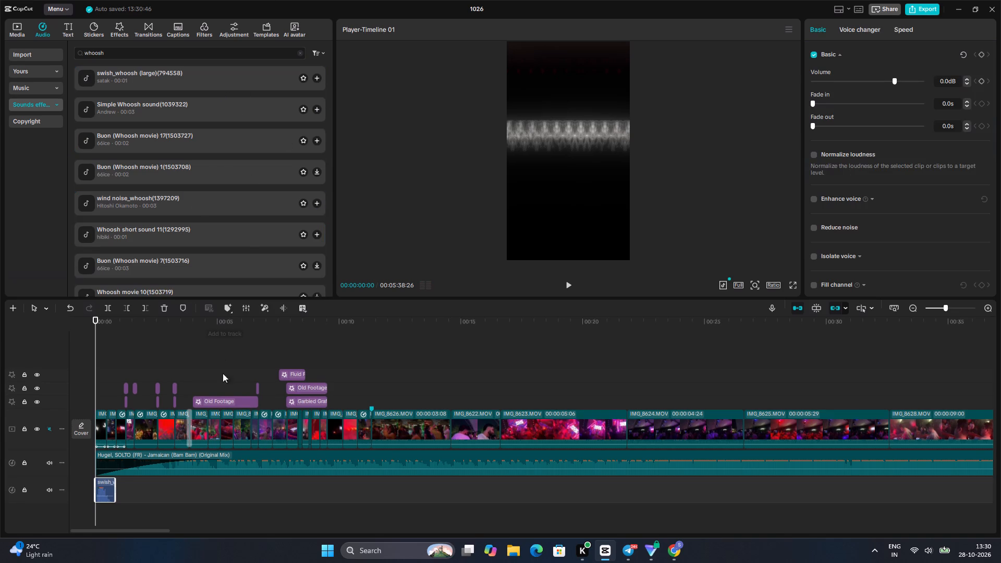
key(space)
key(space)
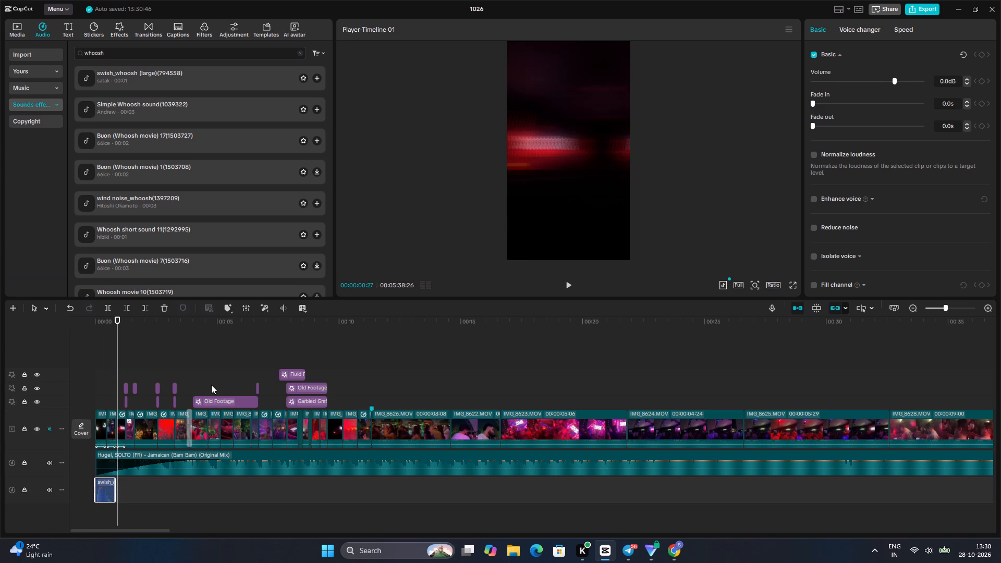
double_click(114, 341)
drag(114, 341, 93, 348)
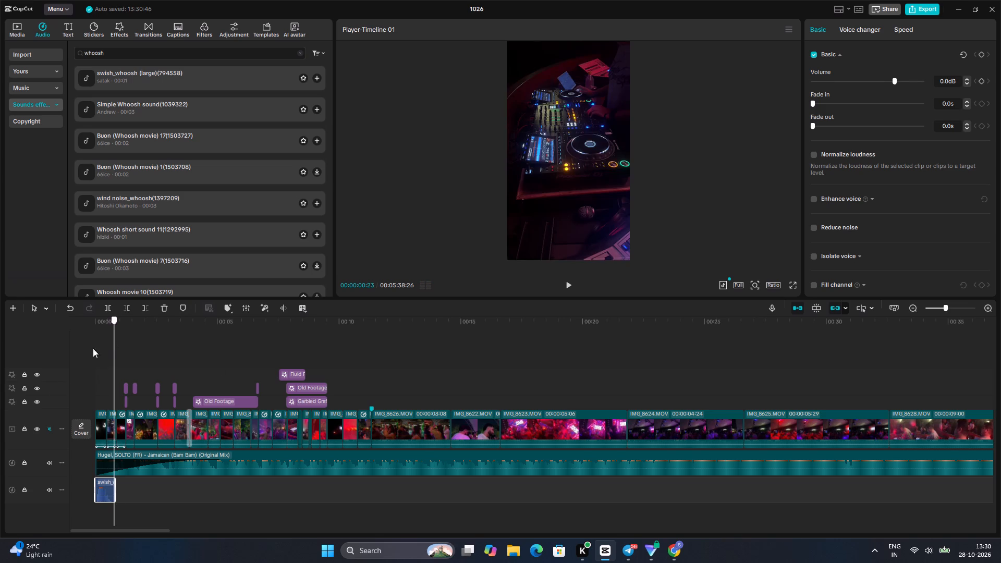
drag(93, 348, 66, 344)
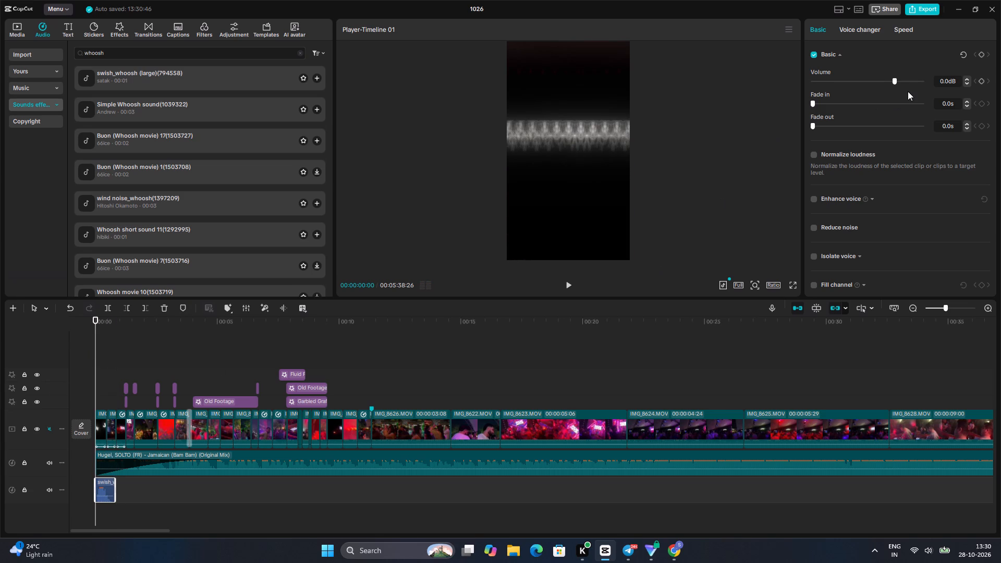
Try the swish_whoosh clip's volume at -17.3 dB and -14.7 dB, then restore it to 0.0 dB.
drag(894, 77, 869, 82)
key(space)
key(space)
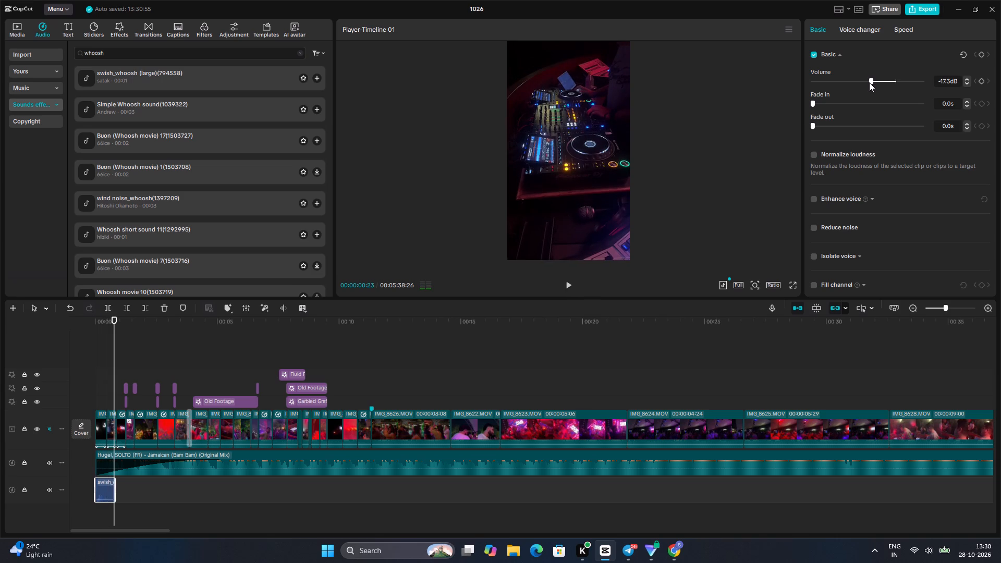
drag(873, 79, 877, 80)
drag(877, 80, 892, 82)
Preview the first seconds of the WZMQ0784.MP4 video from the project media.
scroll(177, 123, down, 9)
scroll(177, 123, up, 9)
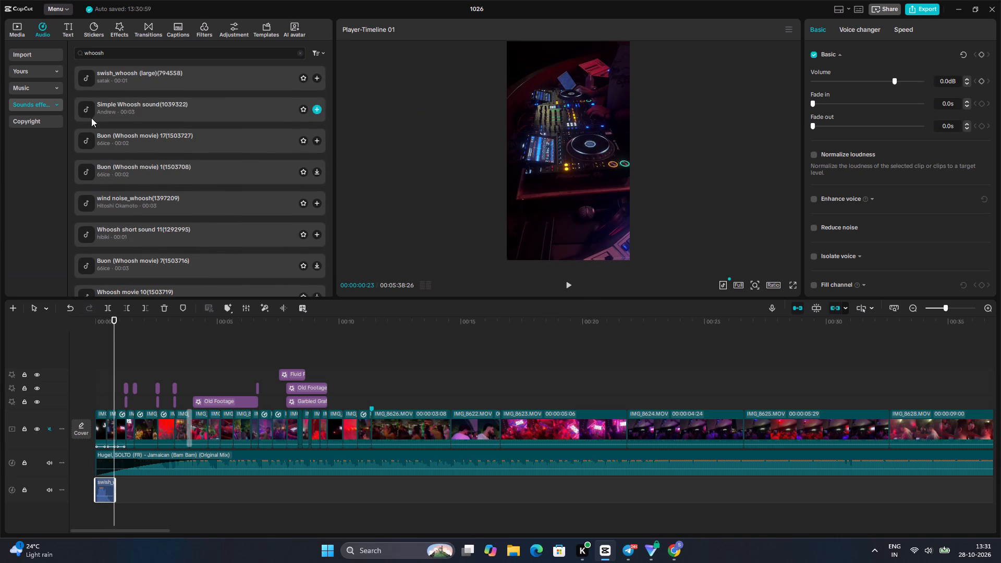
click(21, 24)
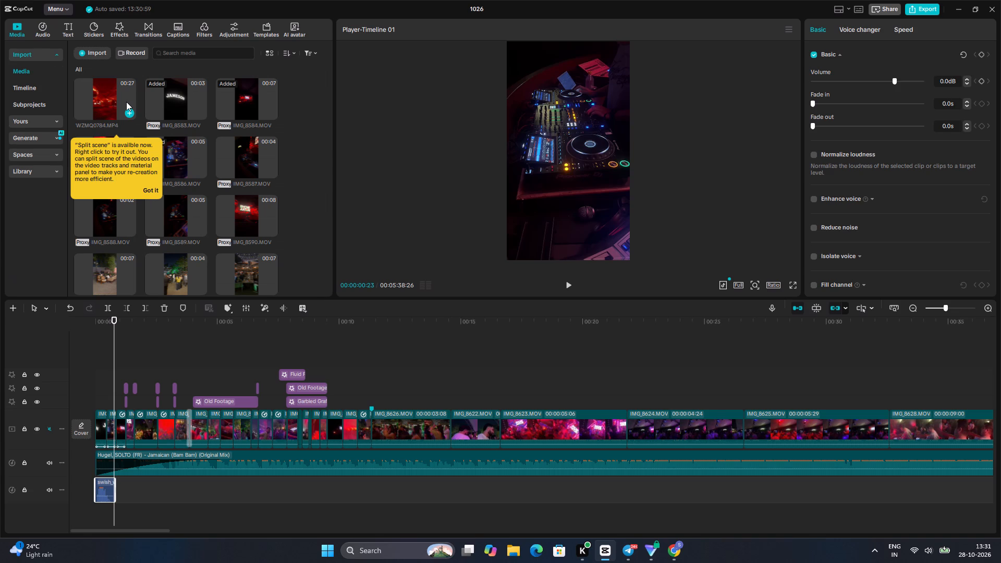
double_click(126, 102)
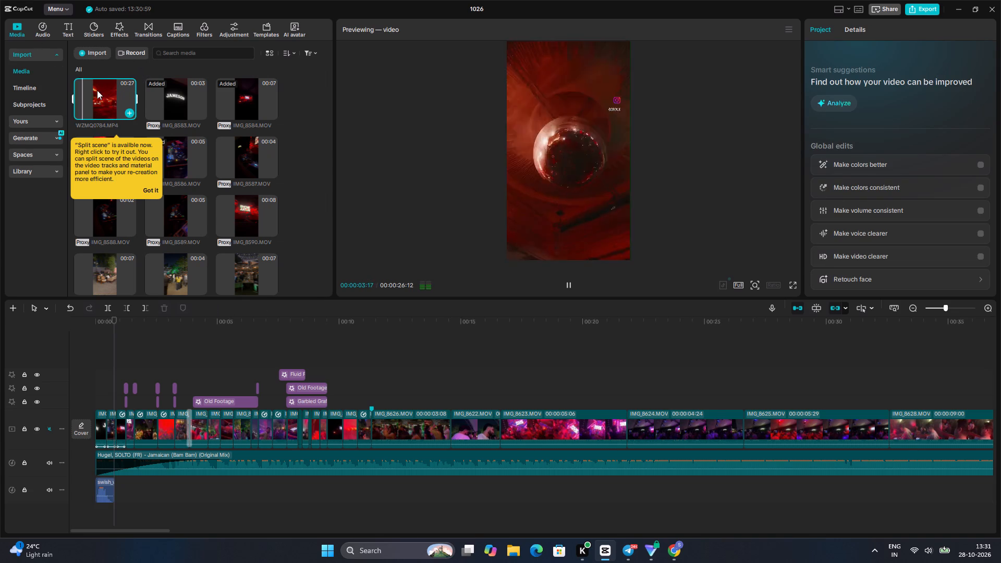
key(space)
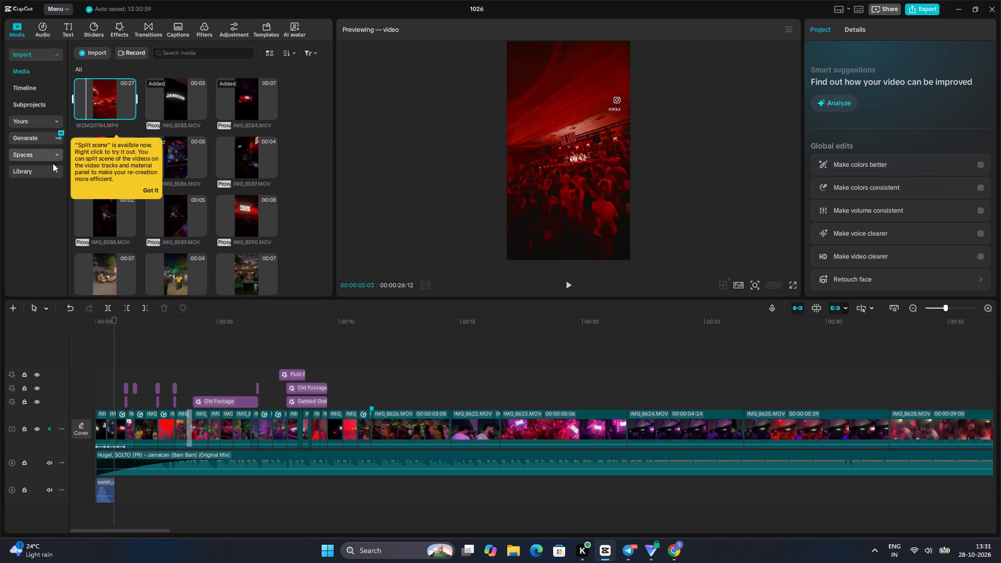
Search the sound effects library for riseer and audition results such as the wind chime glissandos, Heart beat_rise and Soft rise sound Chararan glitter.
double_click(45, 25)
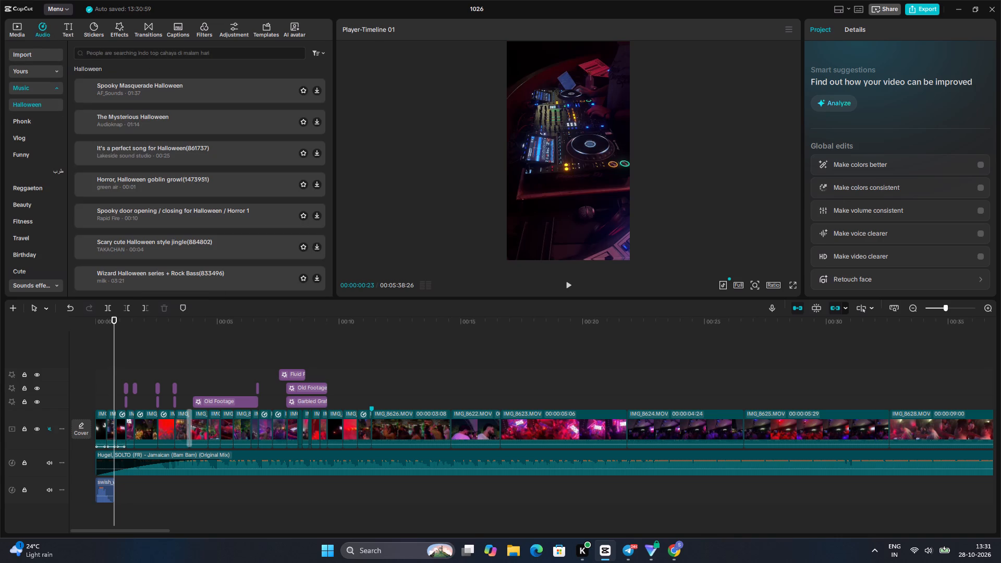
scroll(6, 257, down, 4)
click(22, 265)
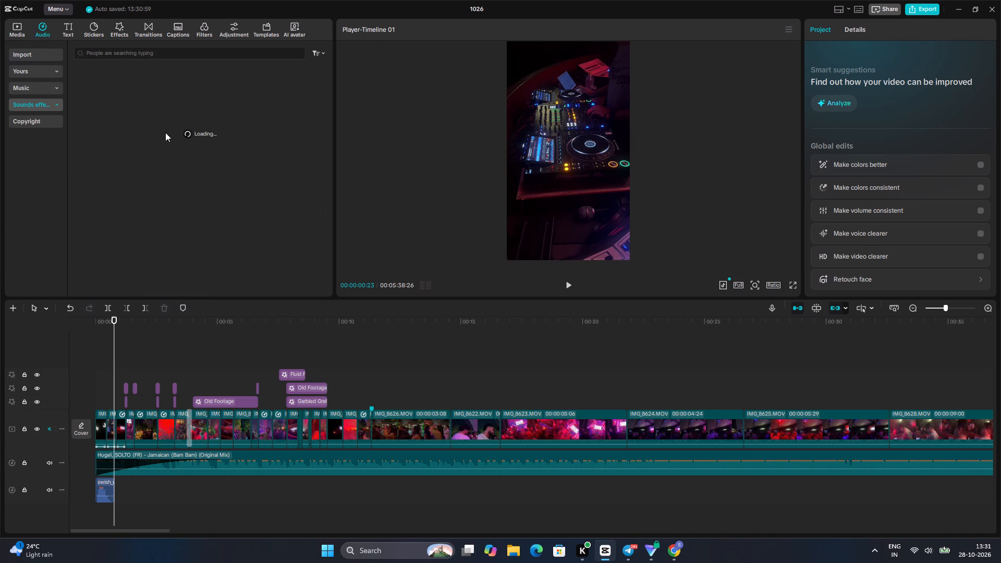
click(146, 58)
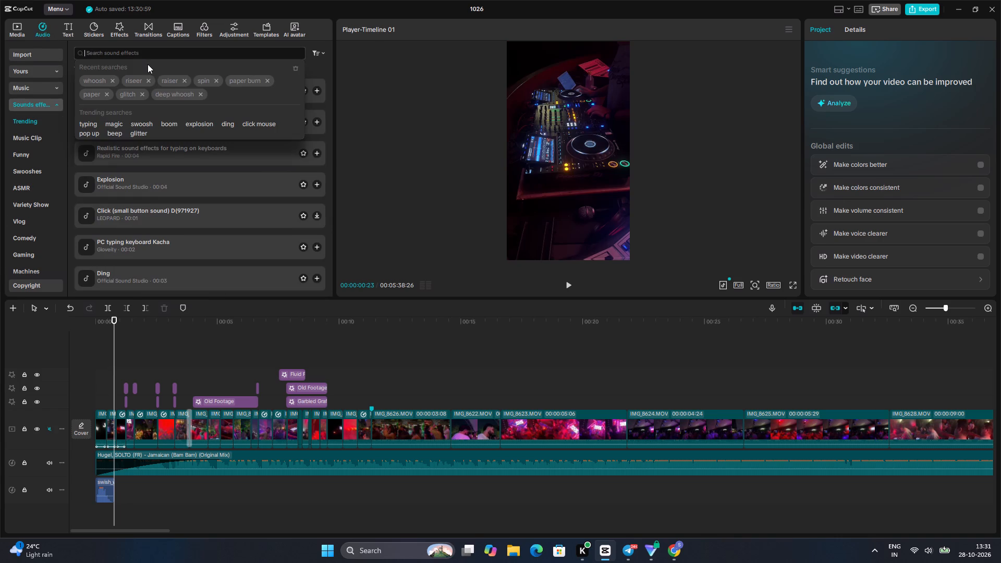
double_click(132, 82)
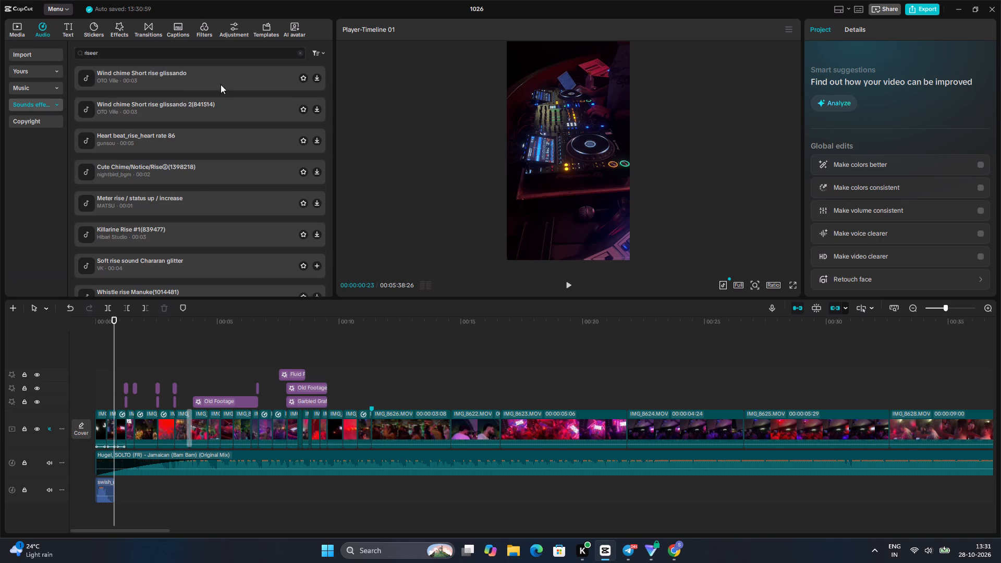
double_click(118, 70)
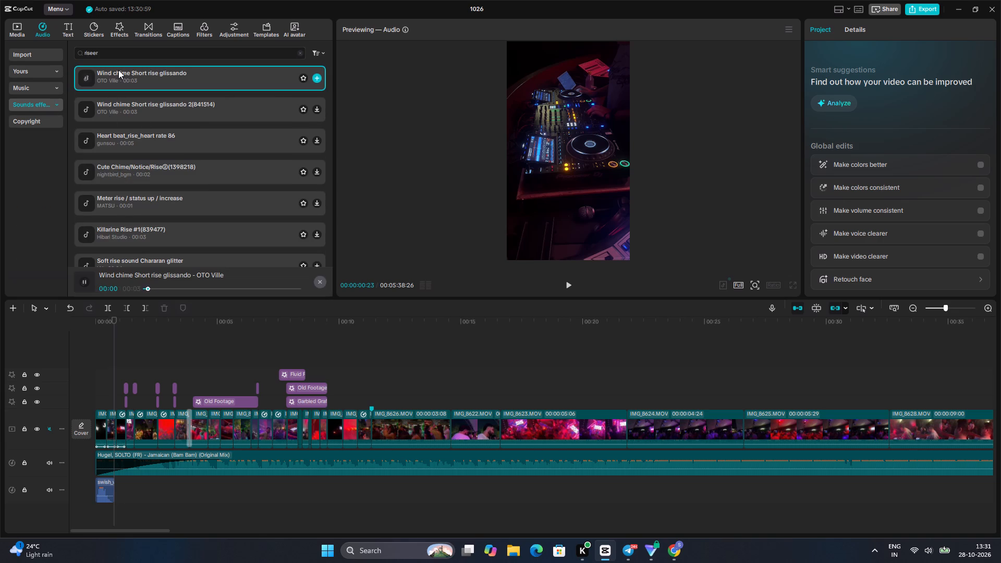
double_click(144, 106)
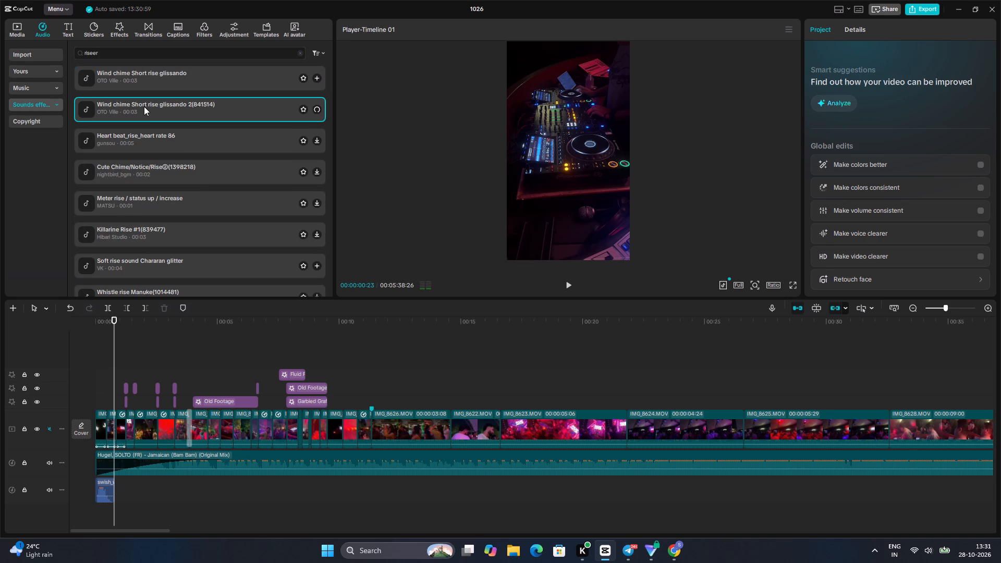
double_click(166, 142)
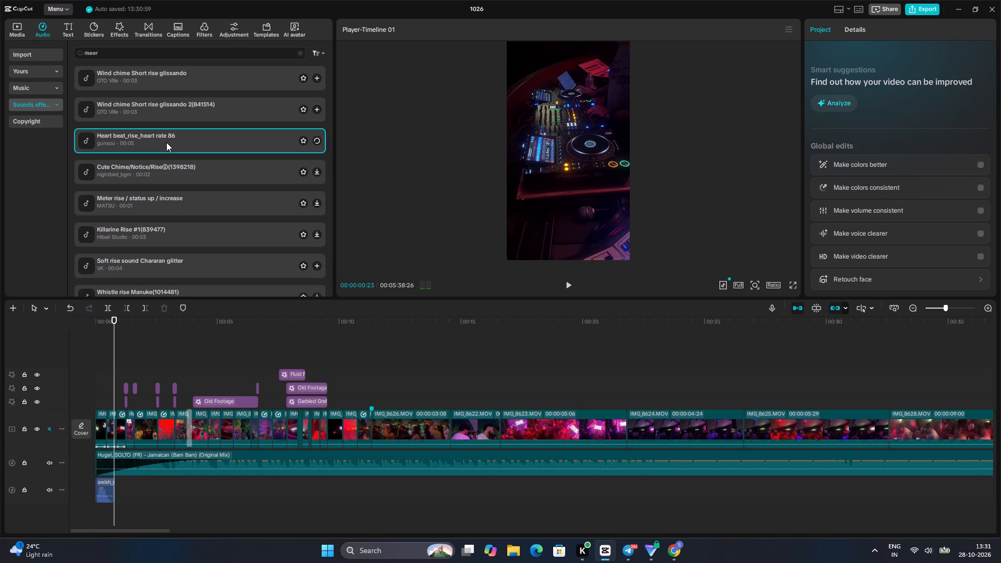
scroll(169, 235, down, 1)
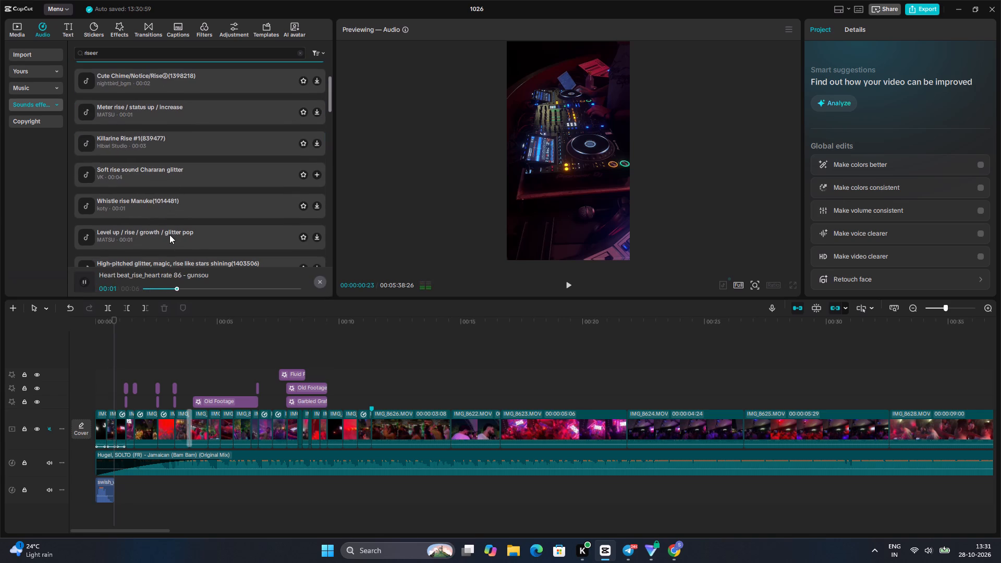
double_click(151, 173)
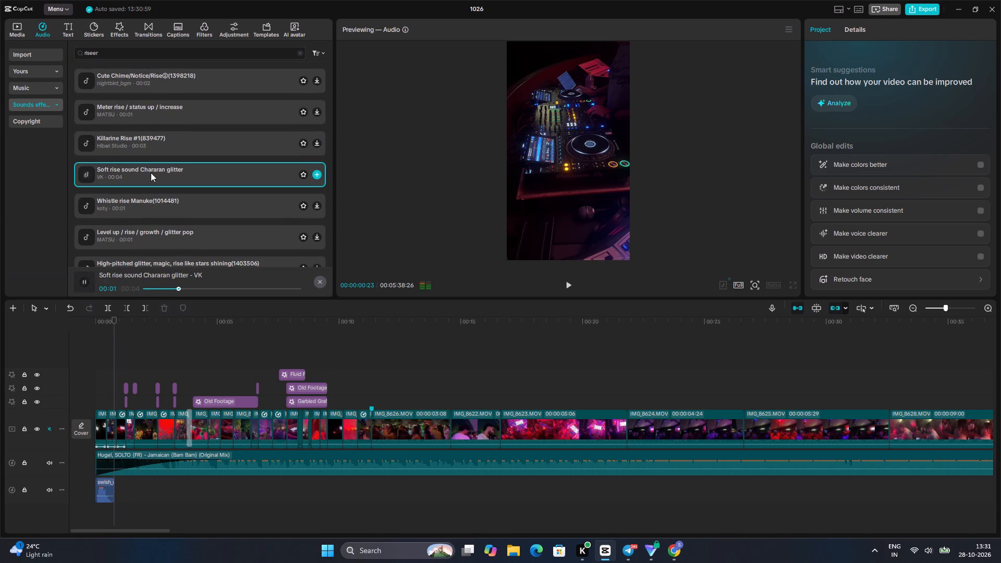
Audition further rise sound effects such as Rise and disappear in the riseer search results.
double_click(157, 248)
scroll(157, 248, down, 1)
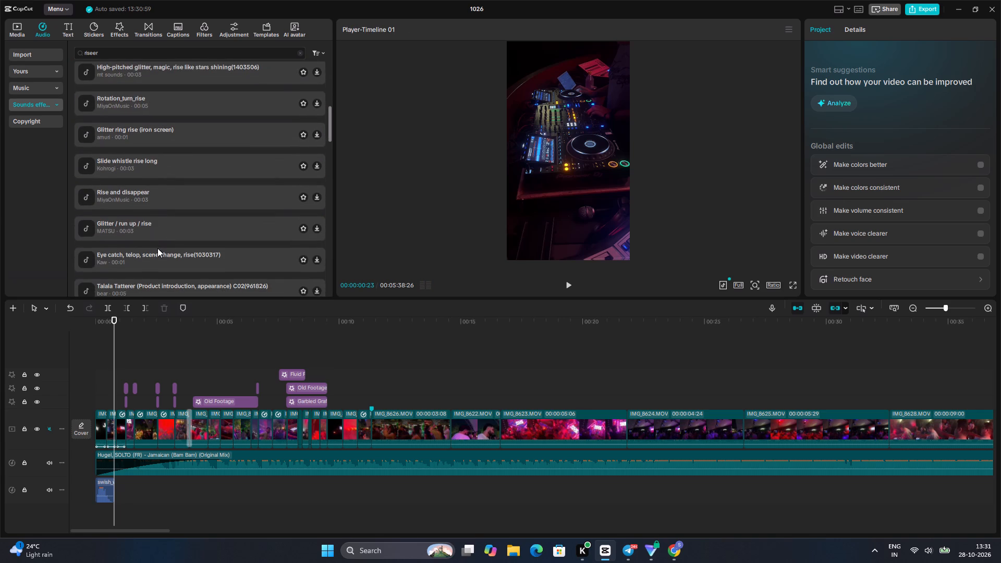
double_click(134, 199)
scroll(134, 199, up, 1)
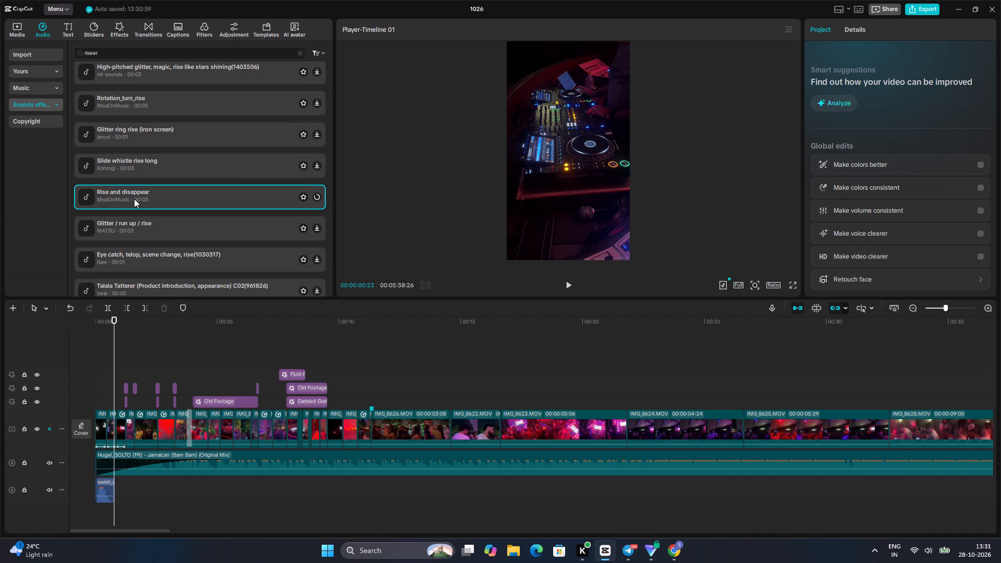
scroll(134, 199, up, 2)
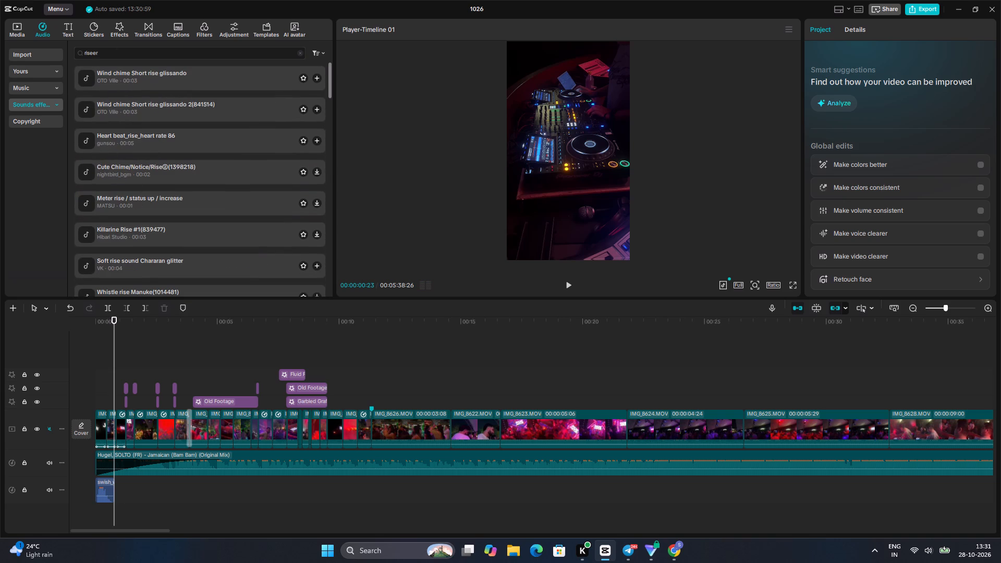
Search the sound effects for Cinemtic and audition Glitter -1 scene change etc(172930) and [CINEMATIC] Sound logo_02.
click(109, 51)
key(BackSpace)
key(BackSpace)
key(BackSpace)
key(BackSpace)
key(BackSpace)
key(BackSpace)
key(BackSpace)
key(BackSpace)
key(BackSpace)
key(BackSpace)
key(BackSpace)
key(BackSpace)
key(BackSpace)
text(Cinemtic\)
key(Return)
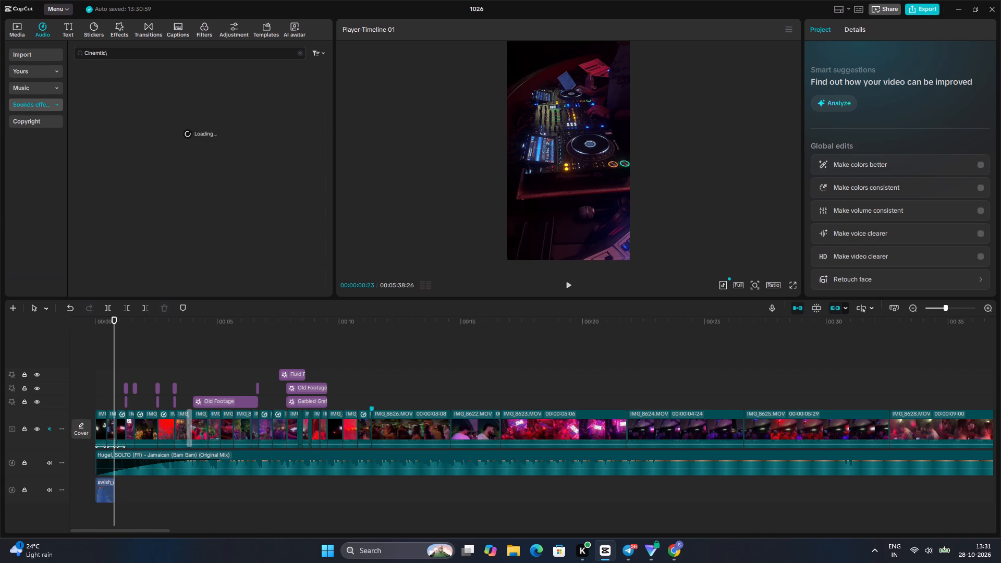
click(122, 55)
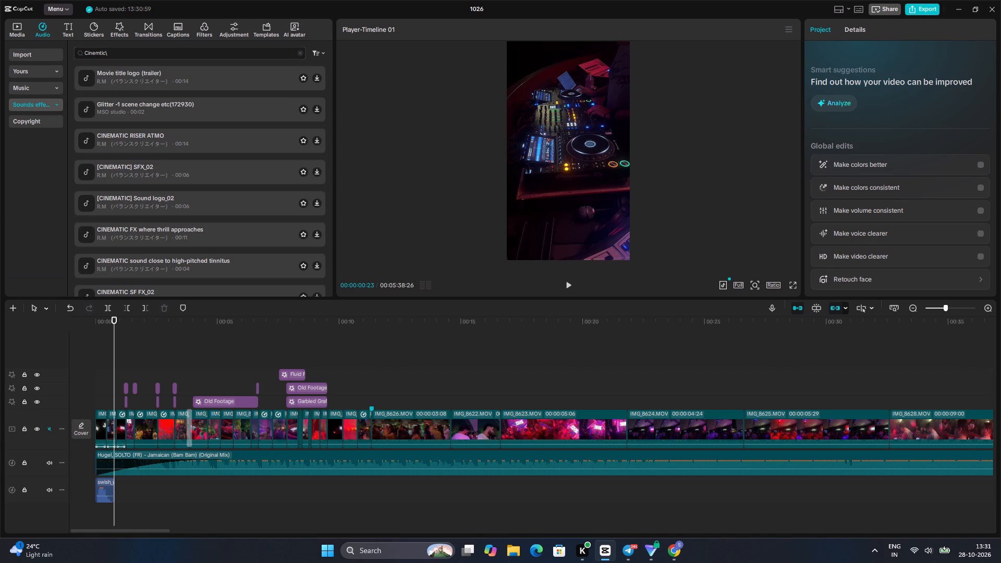
key(BackSpace)
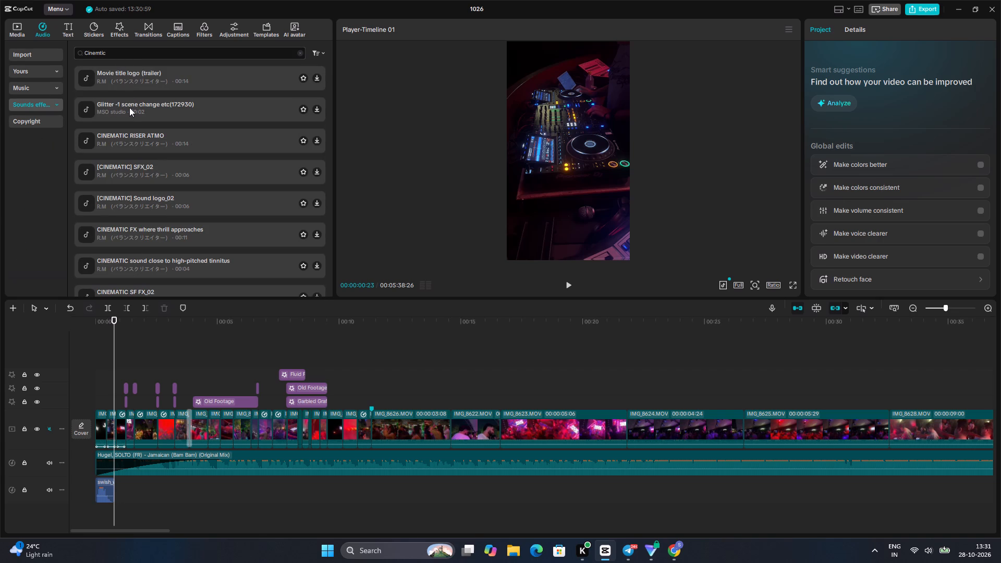
double_click(129, 108)
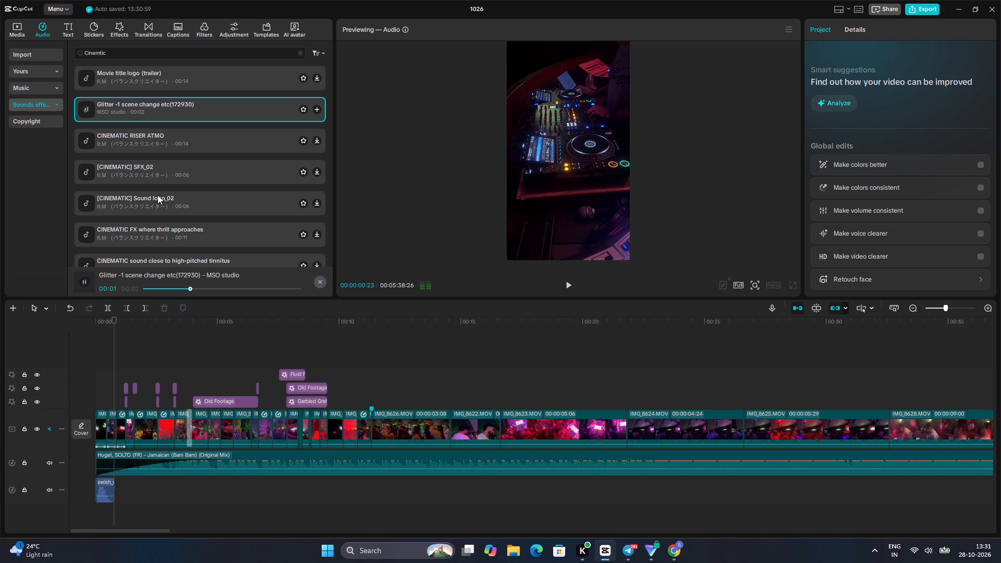
double_click(156, 201)
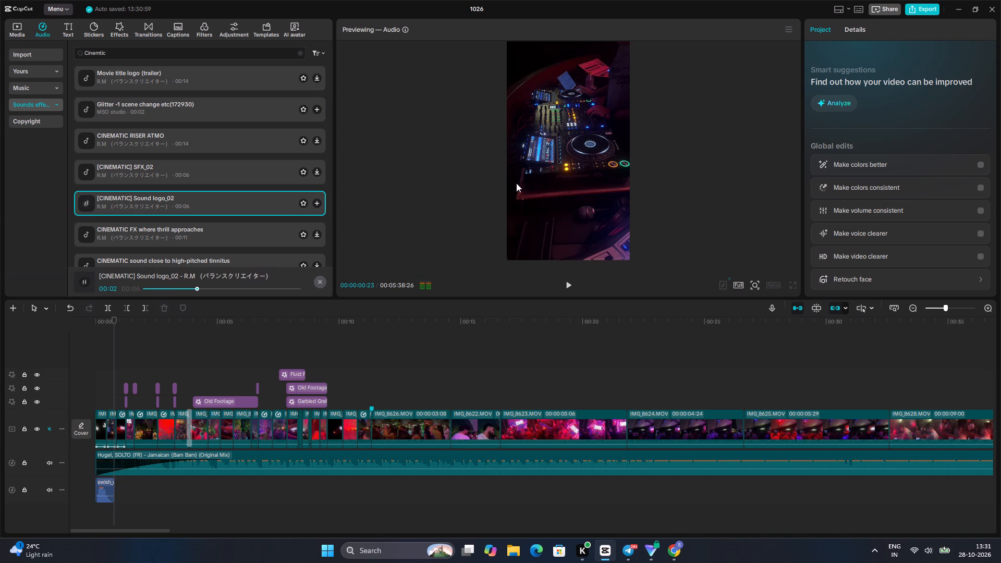
Add [CINEMATIC] Sound logo_02 on its own audio track below swish_whoosh and align it with the timeline start.
click(316, 203)
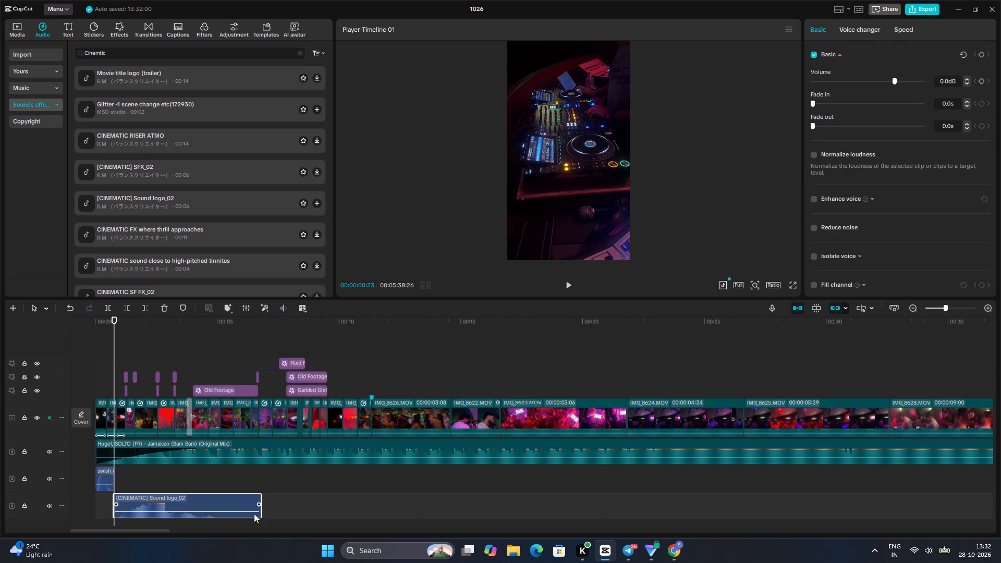
drag(214, 520, 201, 524)
drag(201, 516, 173, 518)
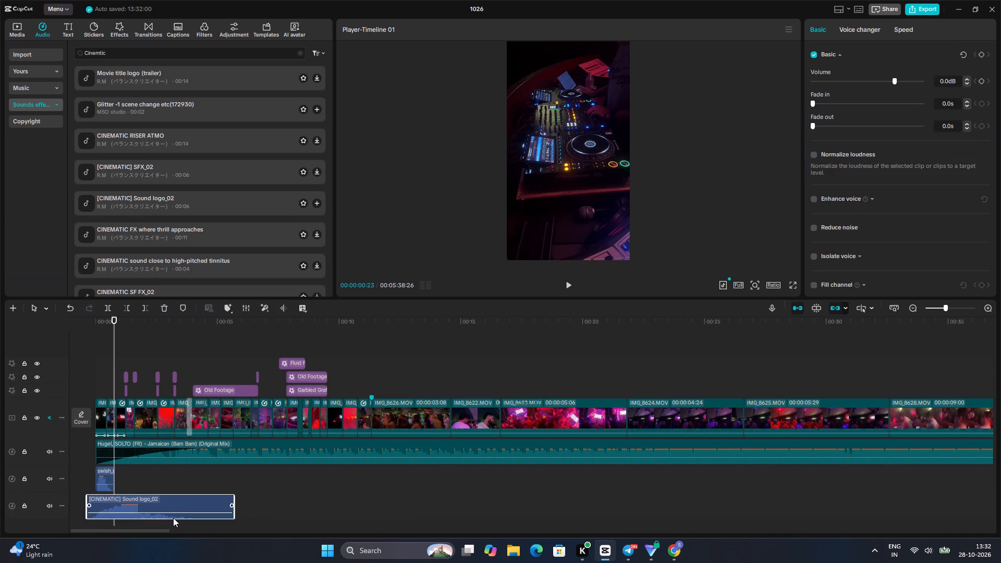
drag(173, 518, 180, 520)
Trim the end of the [CINEMATIC] Sound logo_02 clip to a length of about 1.3 s.
drag(246, 500, 240, 503)
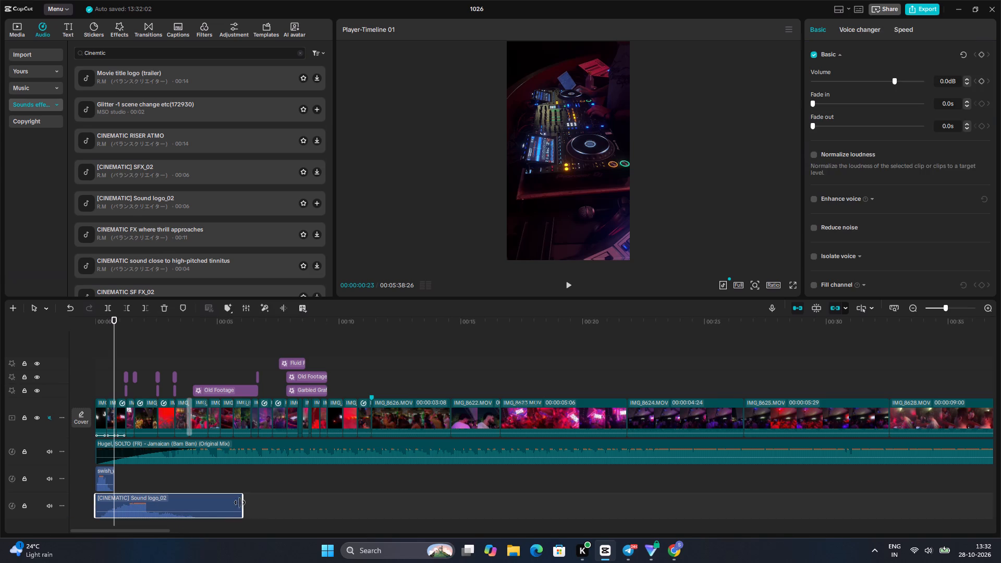
drag(240, 503, 239, 503)
drag(239, 503, 259, 480)
drag(242, 497, 110, 534)
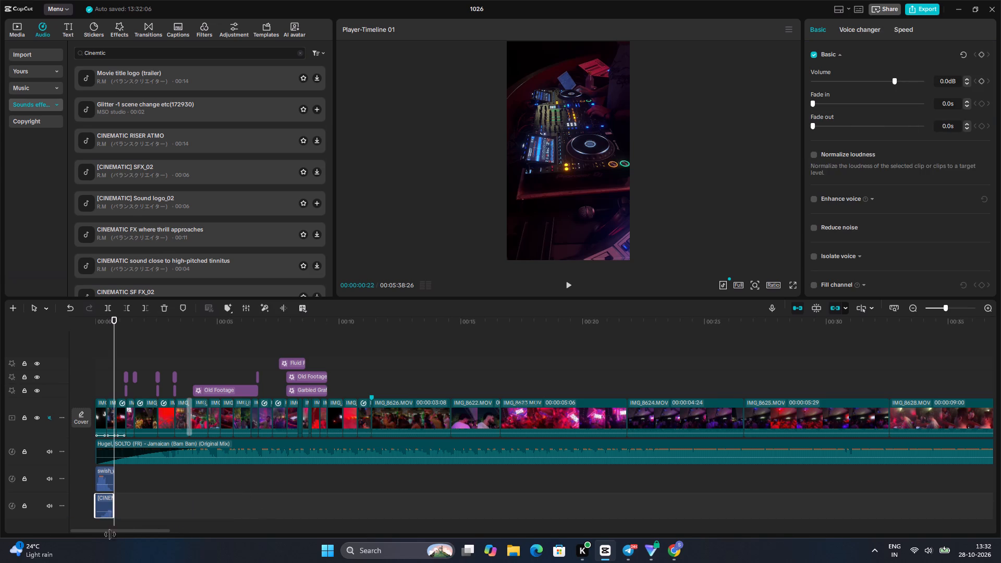
drag(110, 534, 125, 530)
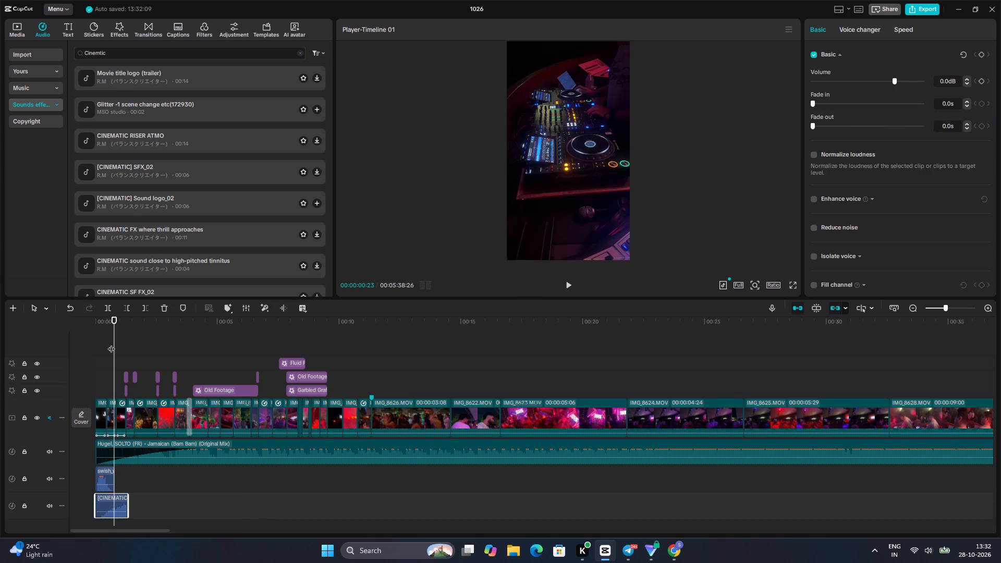
Play the opening two seconds from the timeline start to check the layered sound effects.
drag(112, 344, 38, 343)
key(space)
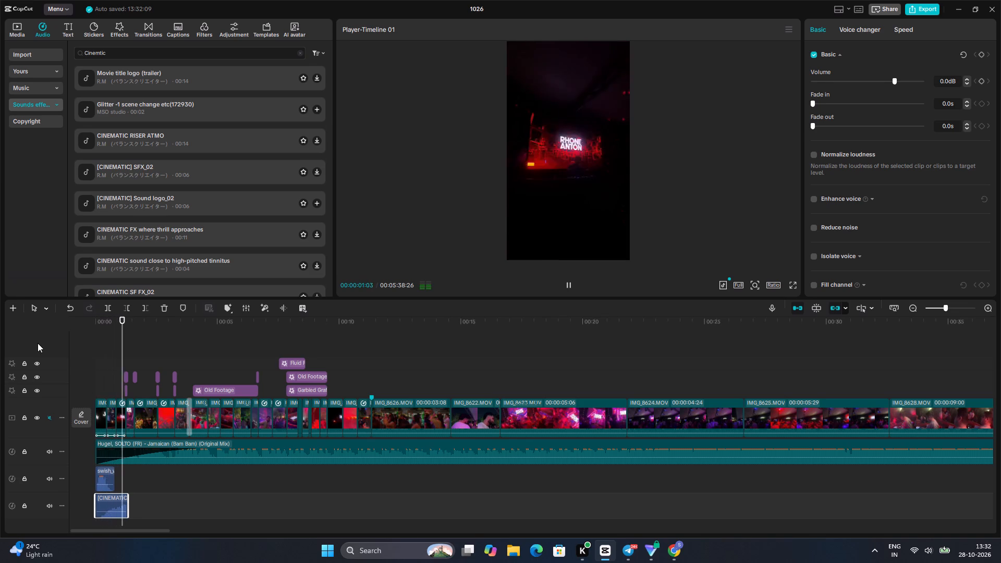
key(space)
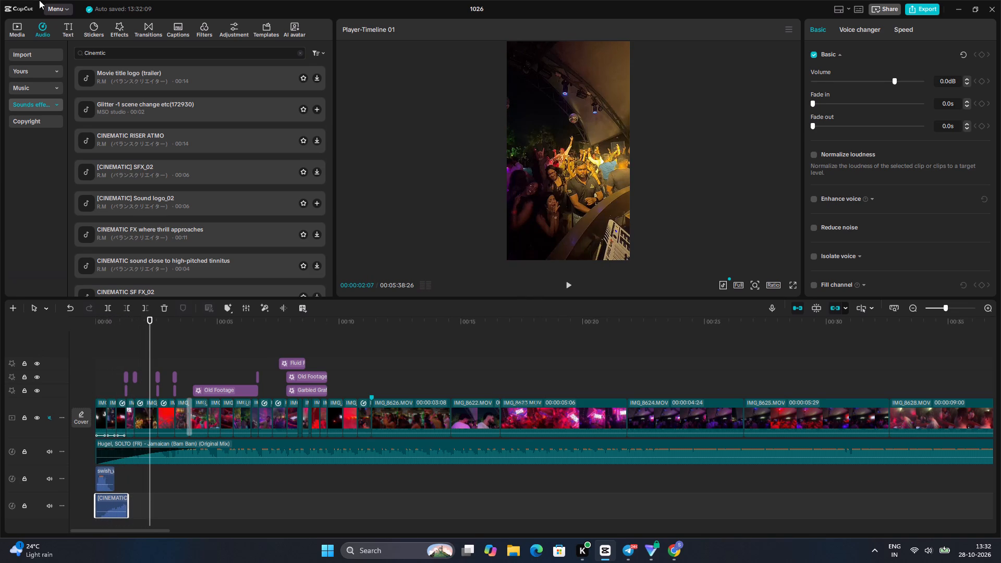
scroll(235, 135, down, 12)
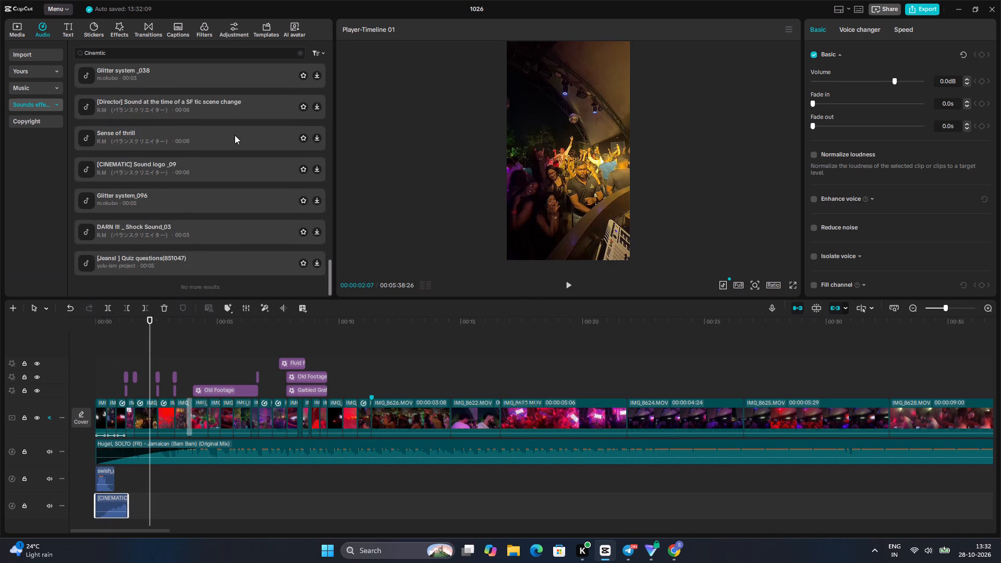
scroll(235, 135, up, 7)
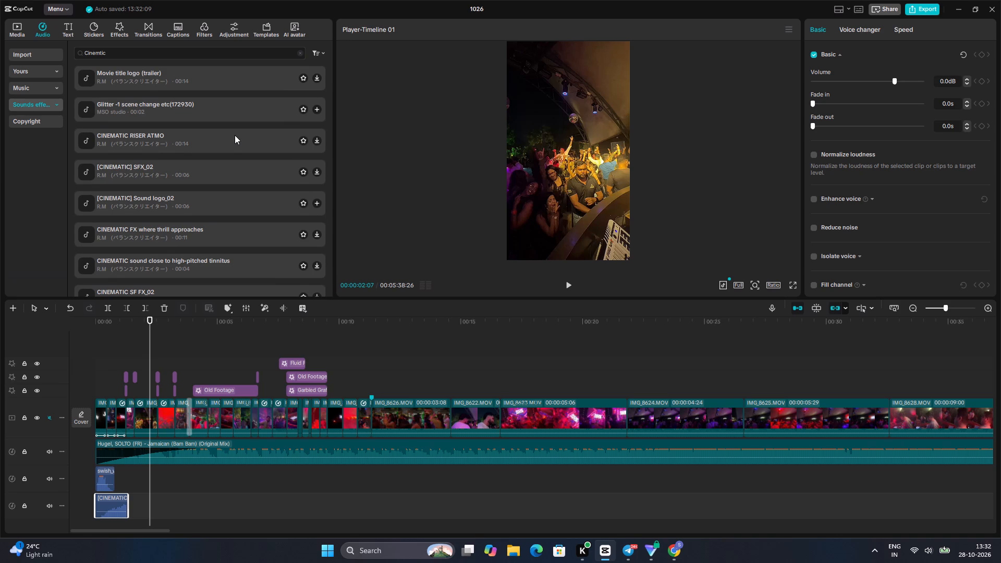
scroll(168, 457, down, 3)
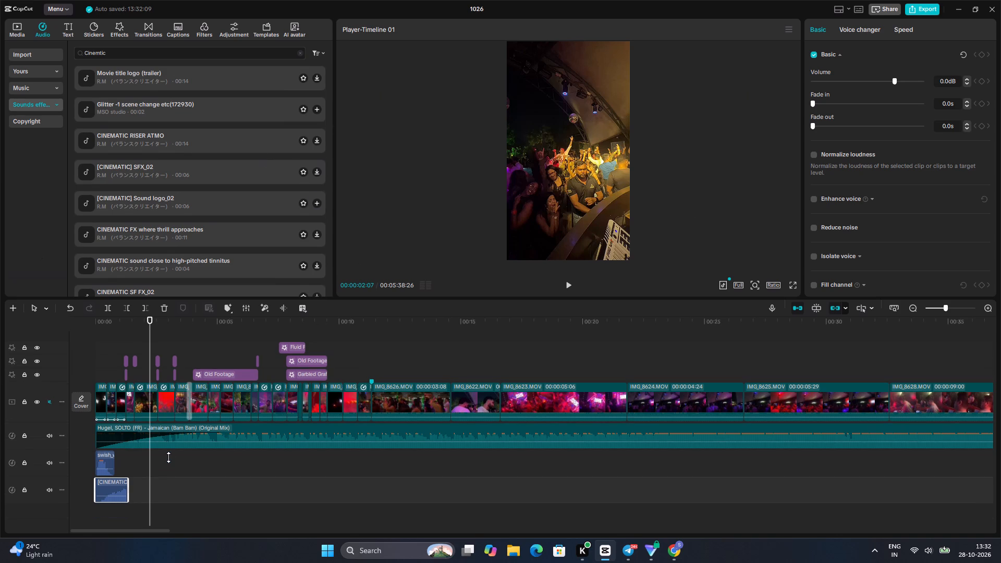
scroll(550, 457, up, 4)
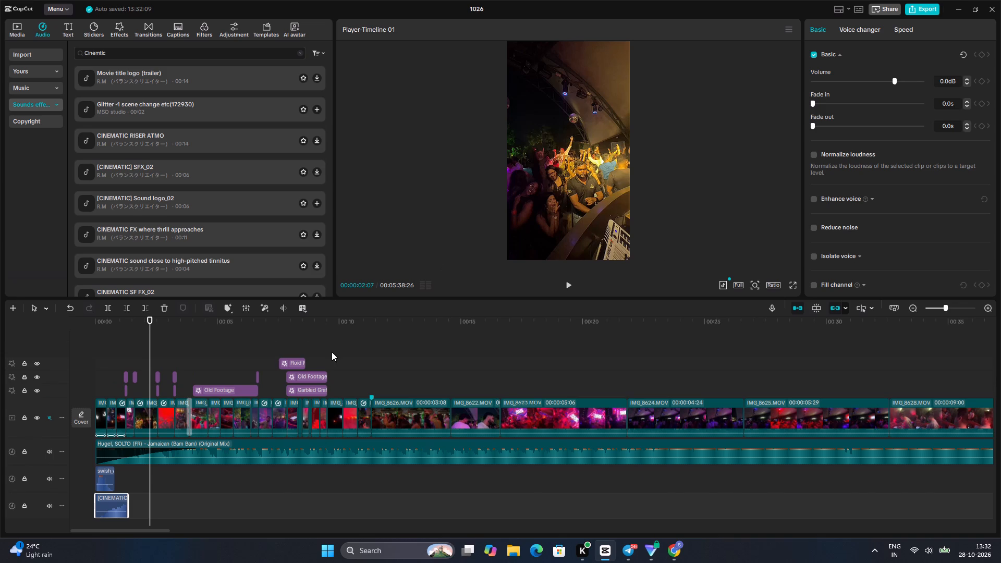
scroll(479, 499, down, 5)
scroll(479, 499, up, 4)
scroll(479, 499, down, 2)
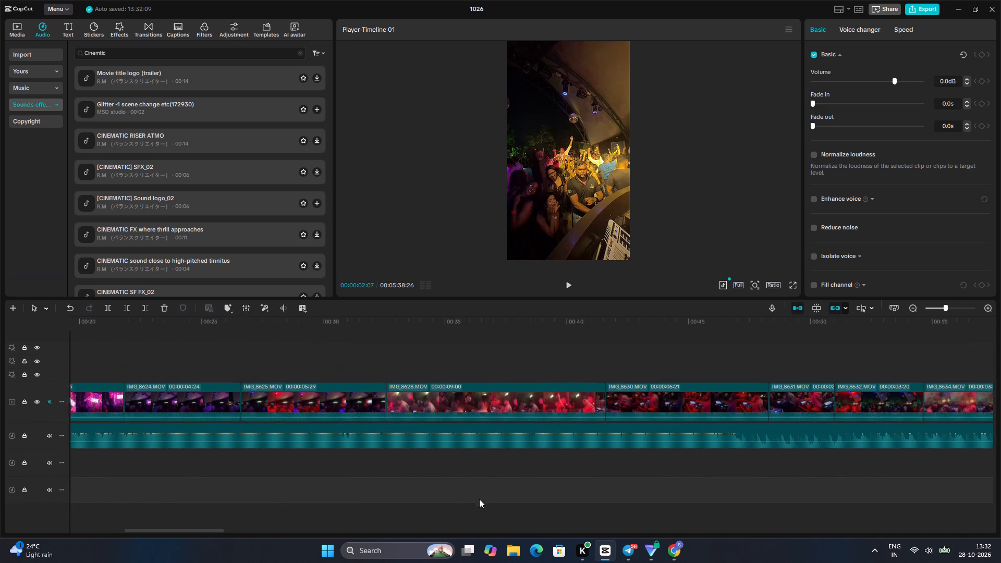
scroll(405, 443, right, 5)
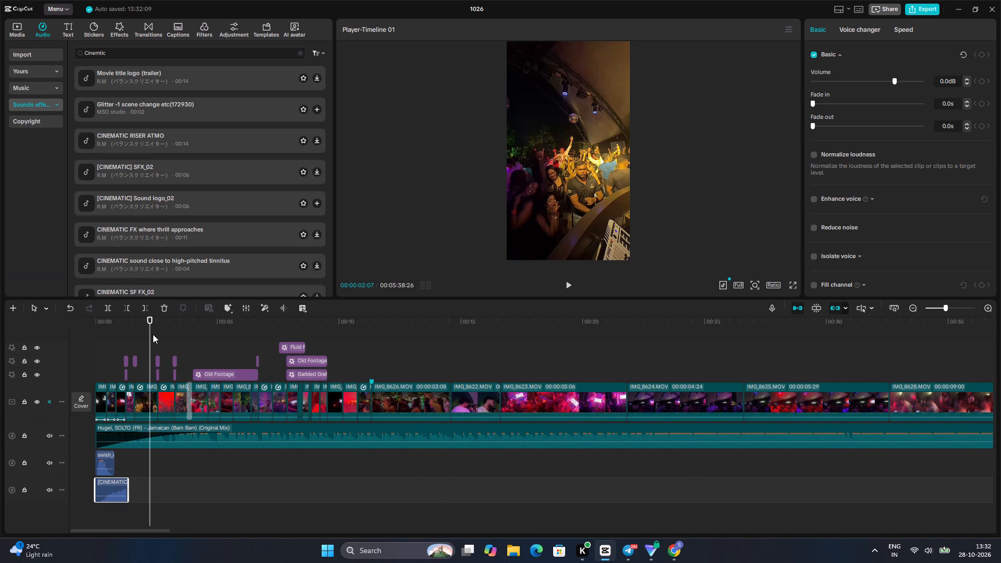
Return the playhead to the timeline start and look through the imported audio clips.
drag(148, 336, 0, 373)
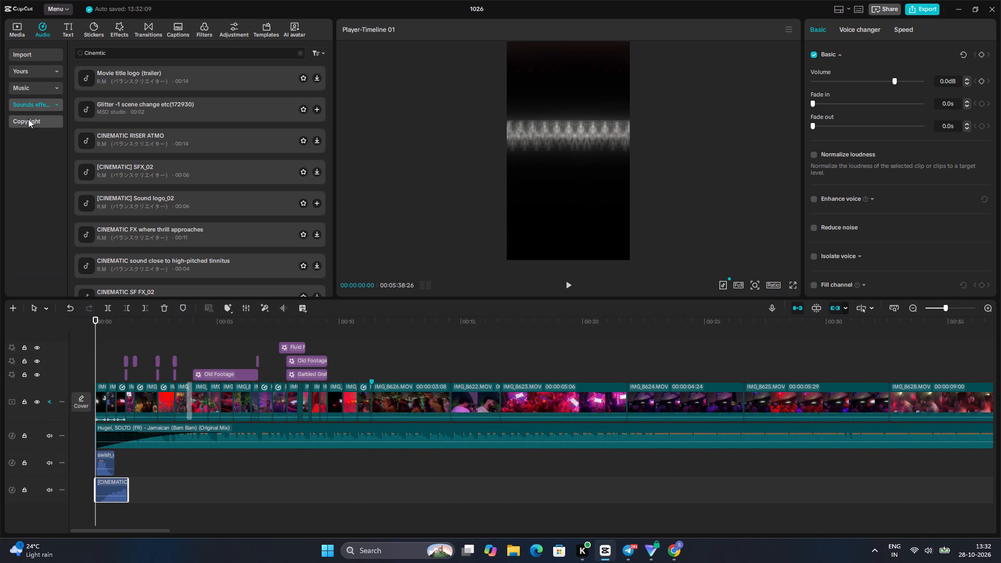
scroll(28, 119, up, 3)
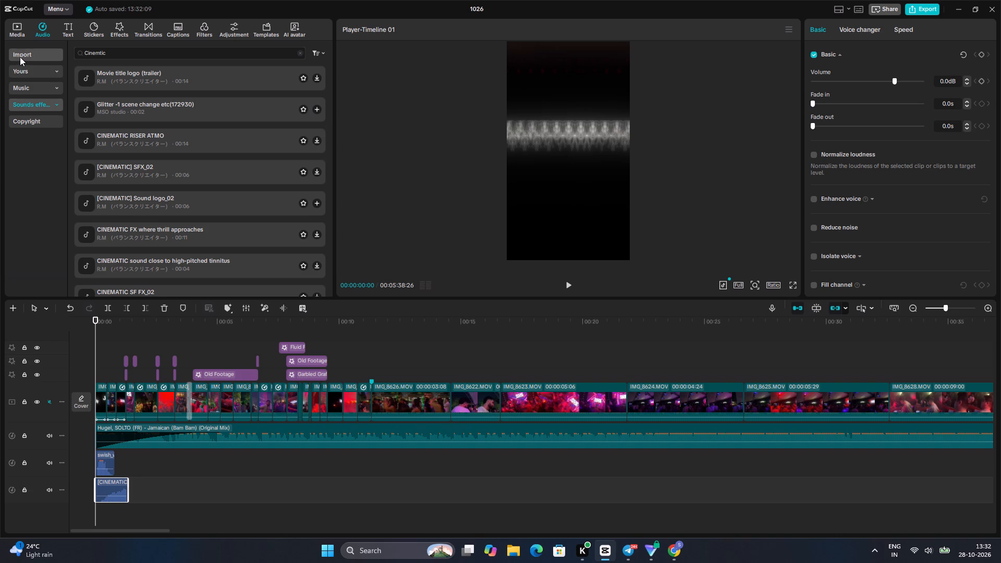
click(20, 57)
scroll(182, 191, down, 7)
scroll(182, 191, up, 2)
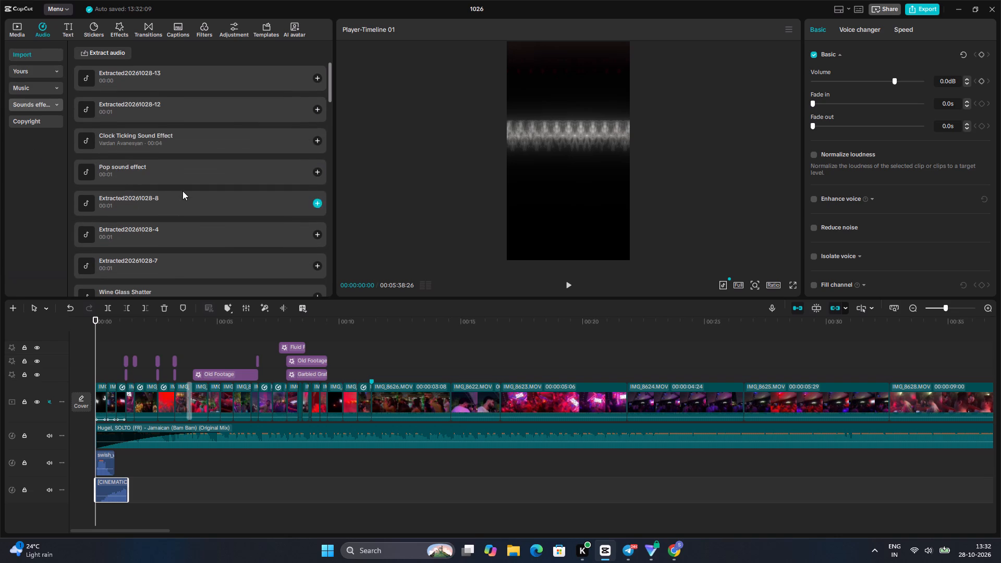
Start a media import from the device and look through the Downloads, Editing assets, travel edits and practice folders for a suitable file.
click(5, 27)
click(16, 28)
click(102, 49)
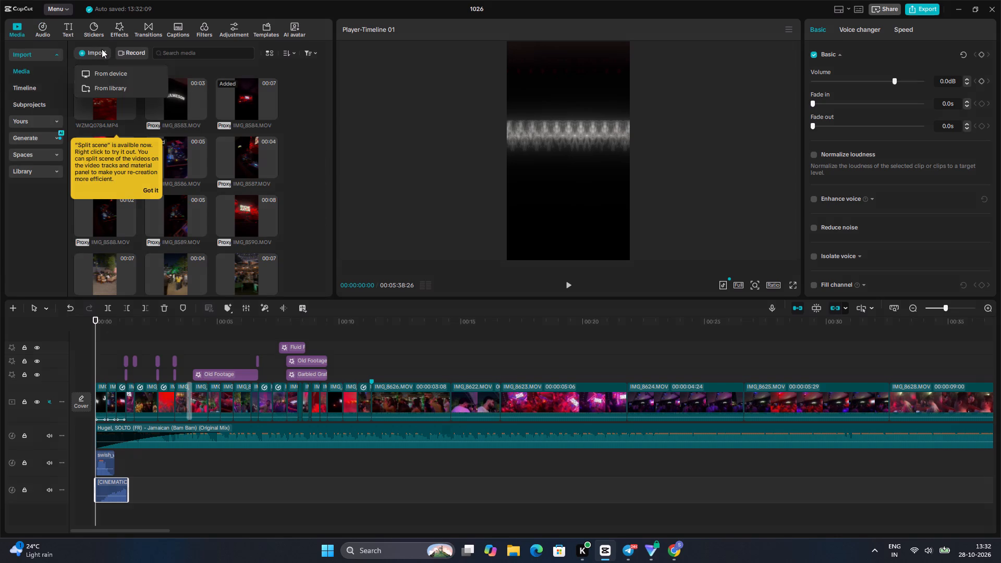
click(128, 75)
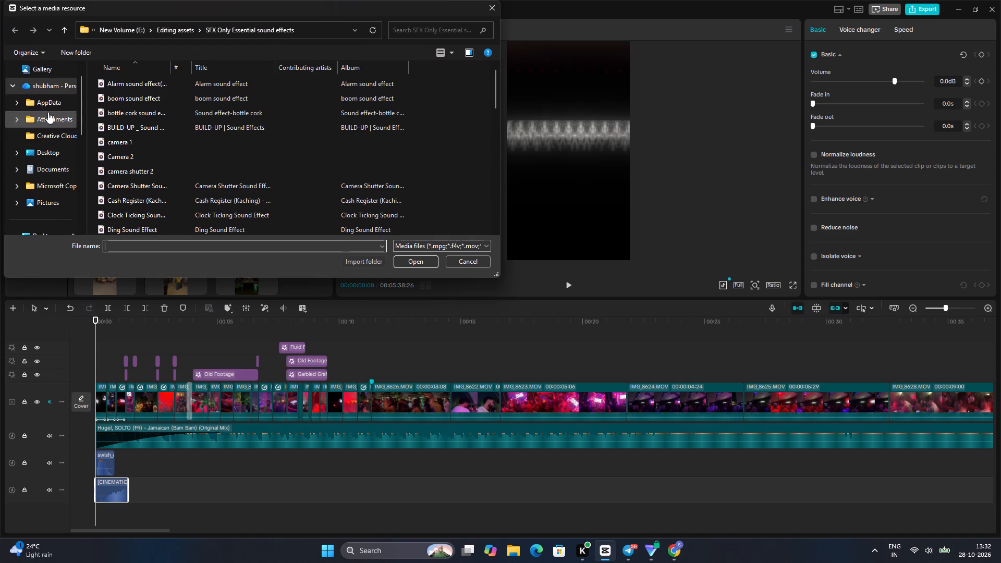
scroll(35, 221, down, 1)
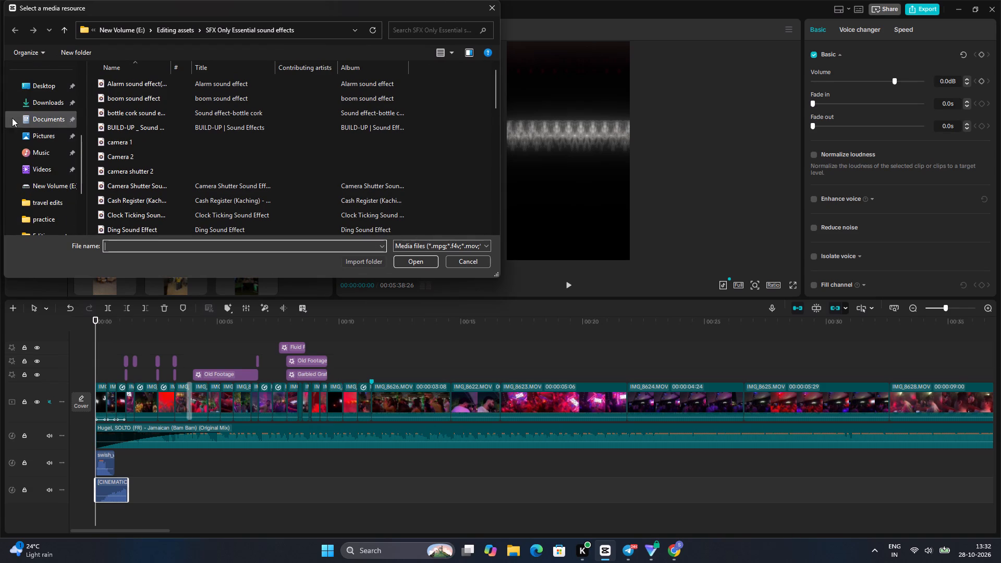
click(32, 100)
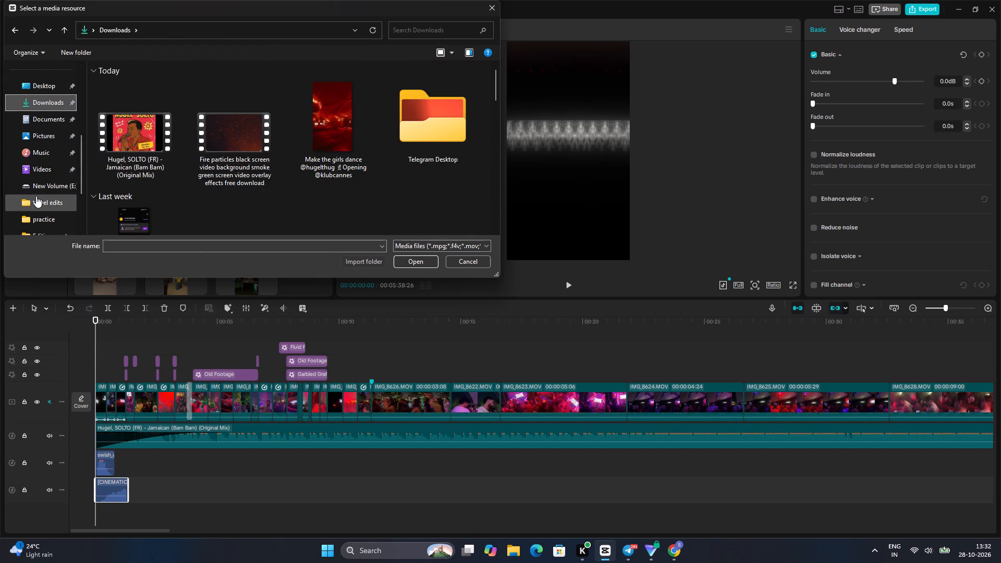
scroll(34, 196, down, 1)
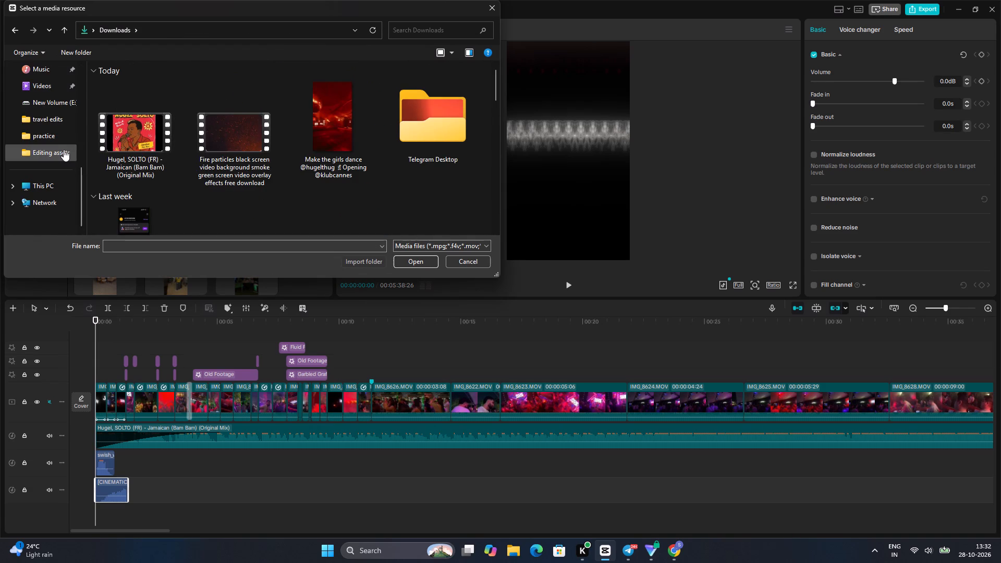
double_click(63, 150)
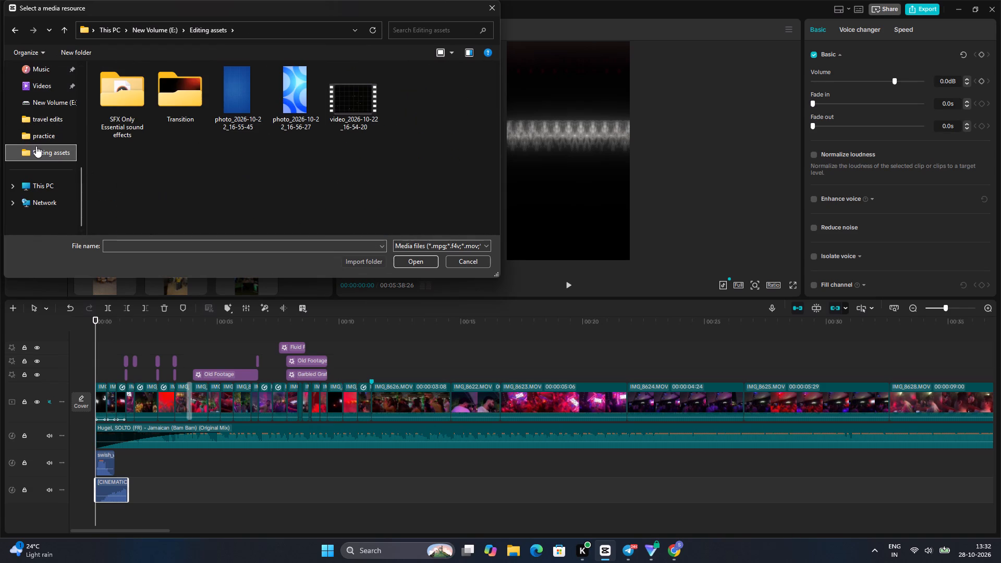
click(47, 114)
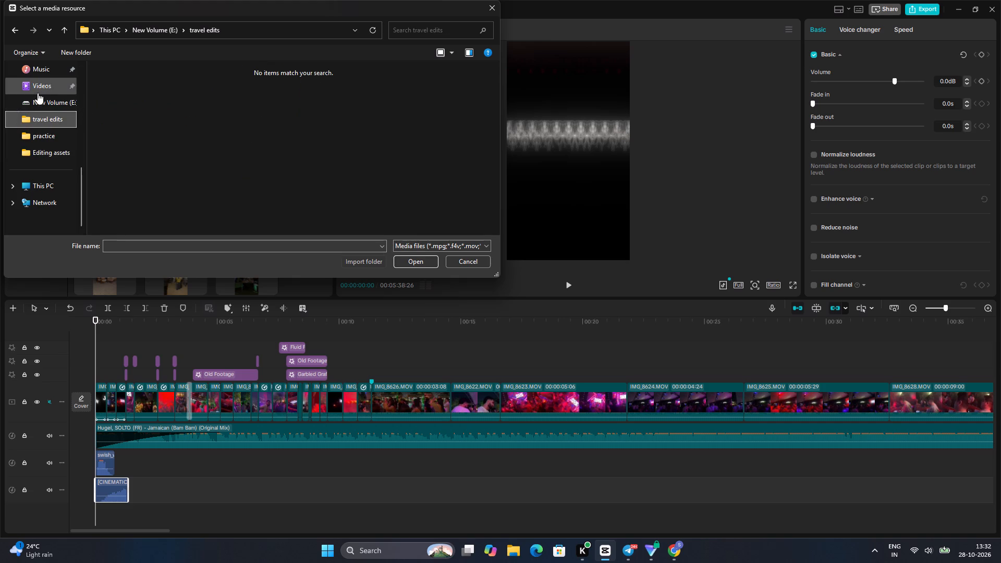
drag(38, 93, 42, 103)
click(42, 103)
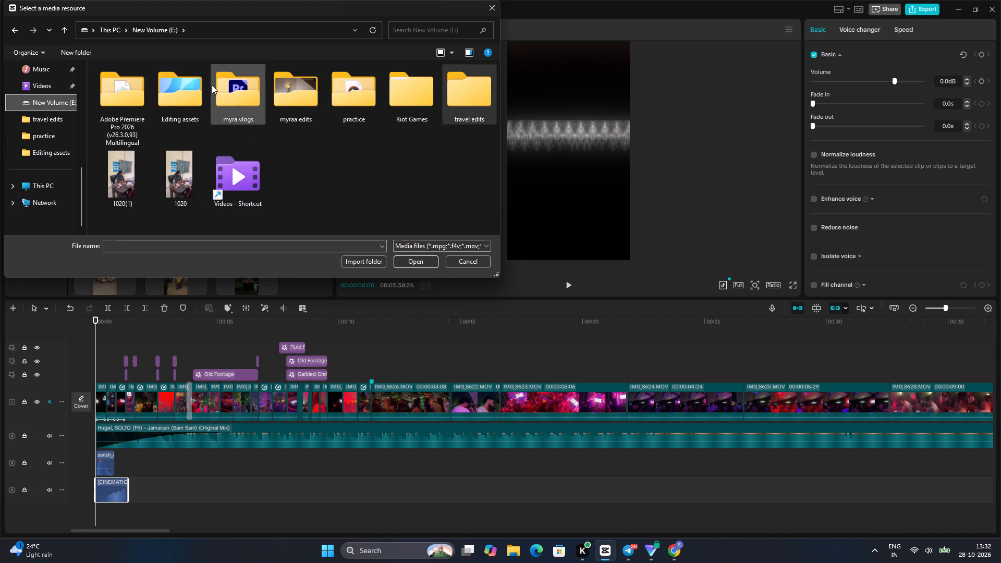
double_click(361, 101)
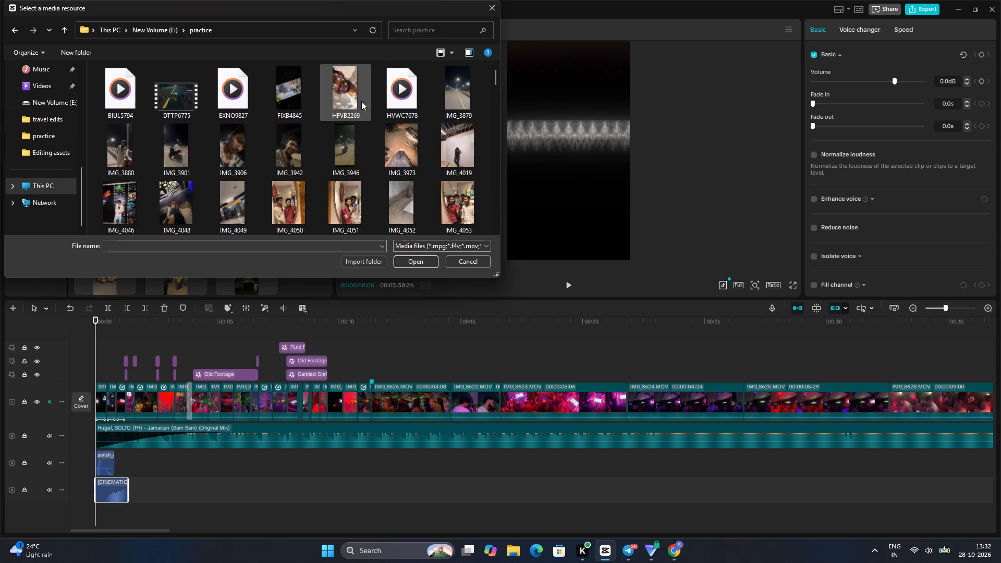
scroll(238, 224, down, 14)
scroll(238, 224, up, 5)
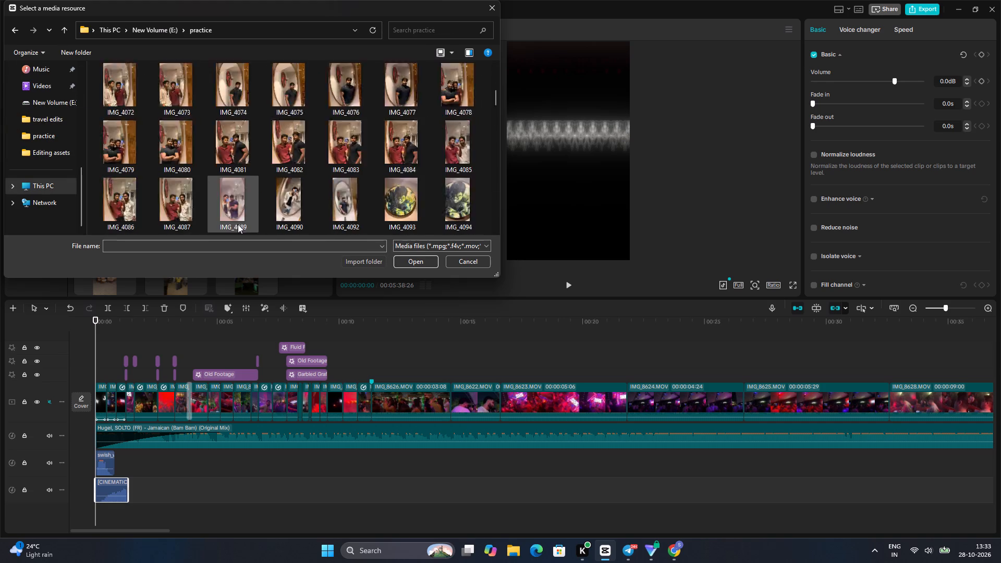
scroll(238, 224, down, 7)
scroll(238, 224, up, 4)
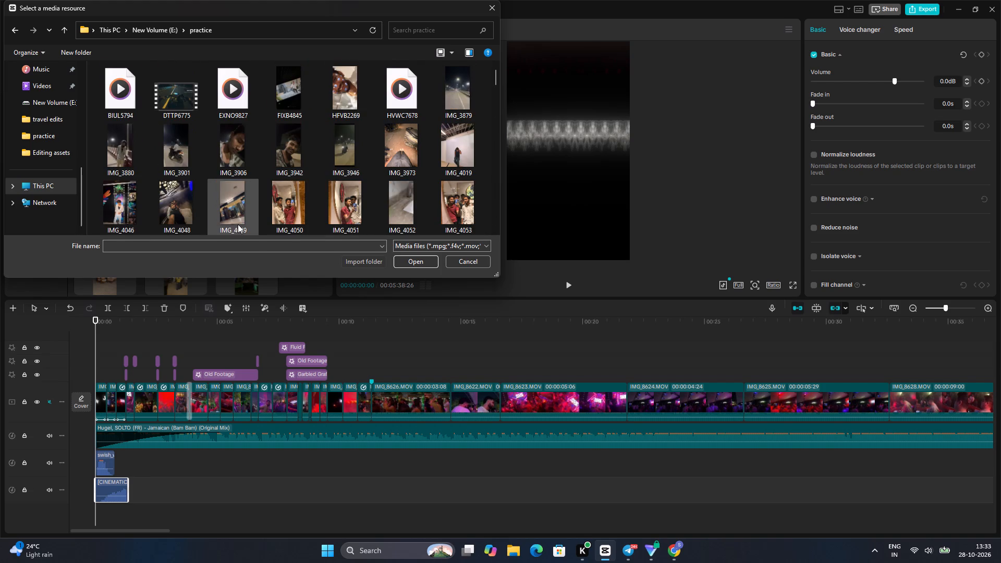
click(10, 27)
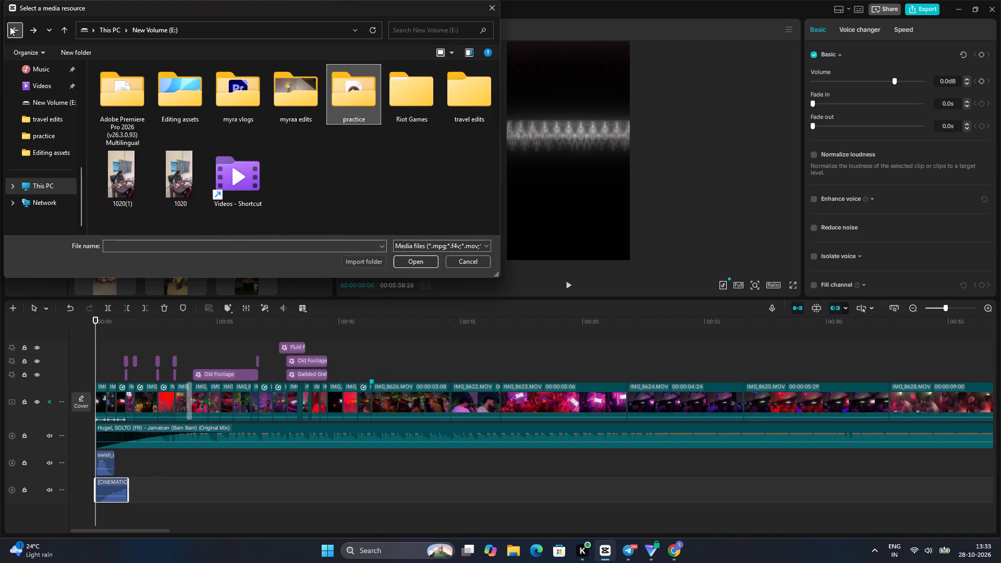
double_click(484, 100)
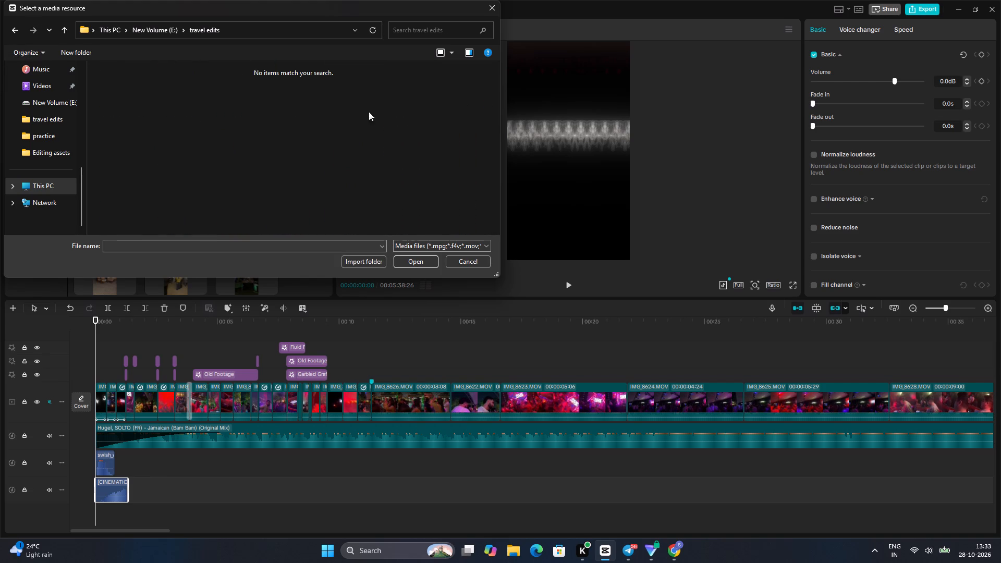
click(11, 33)
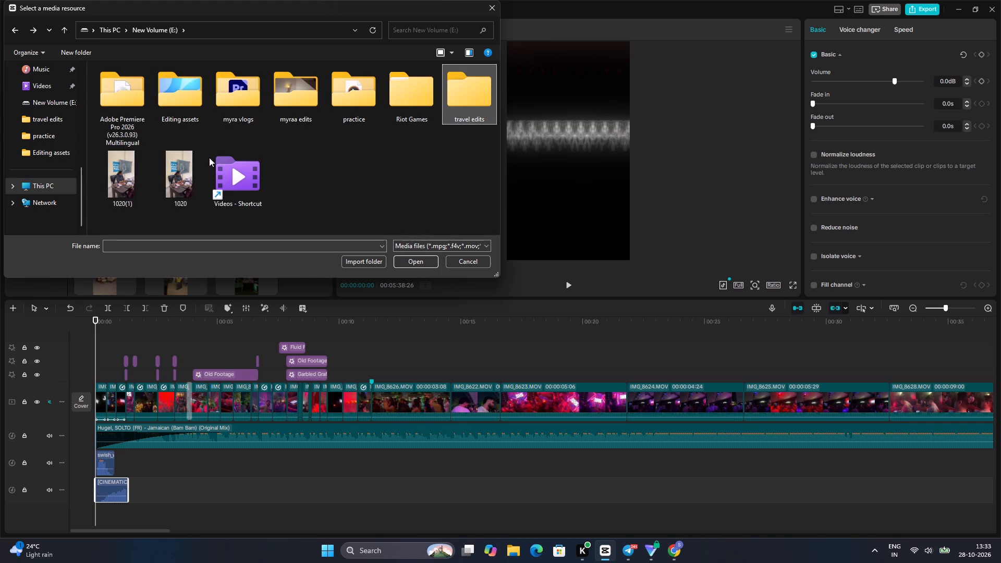
Import the blue grid image photo_2026-10-22_16-55-45 from the Editing assets folder and preview it.
double_click(164, 89)
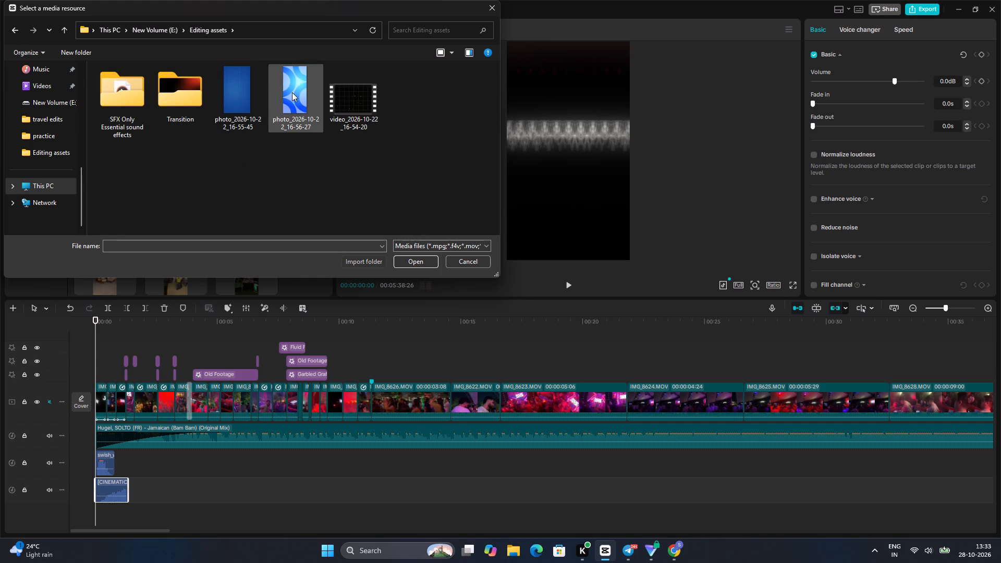
double_click(254, 76)
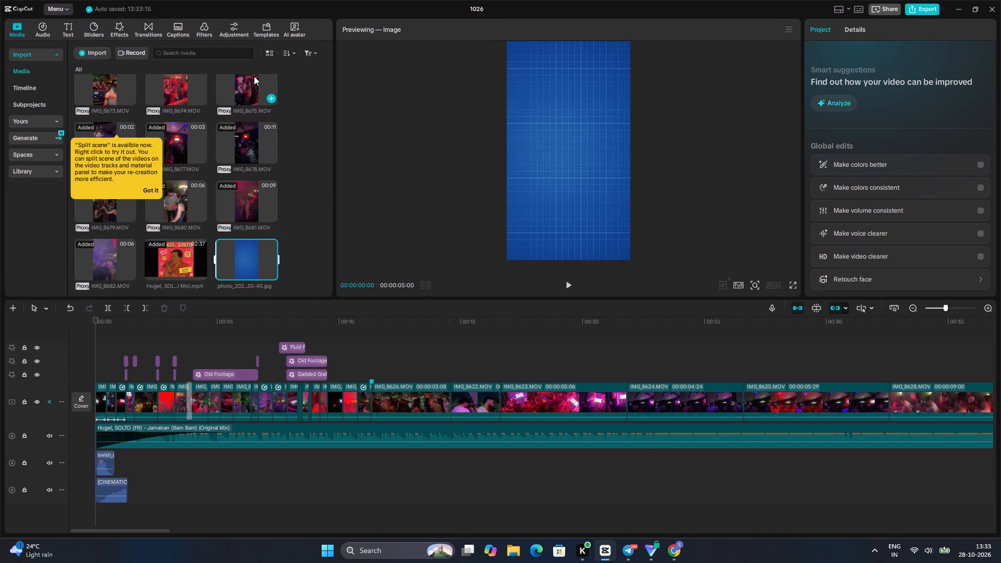
key(space)
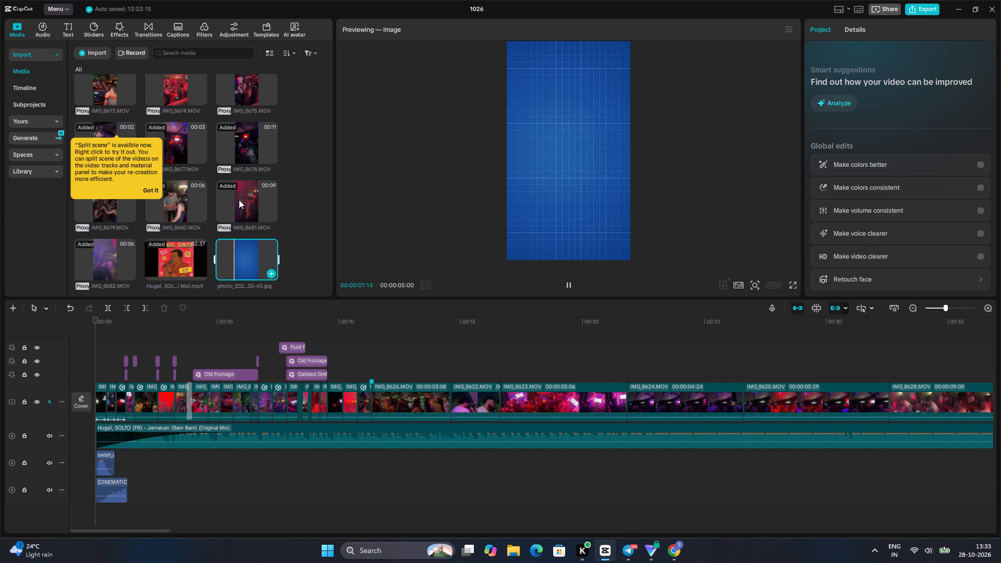
click(86, 51)
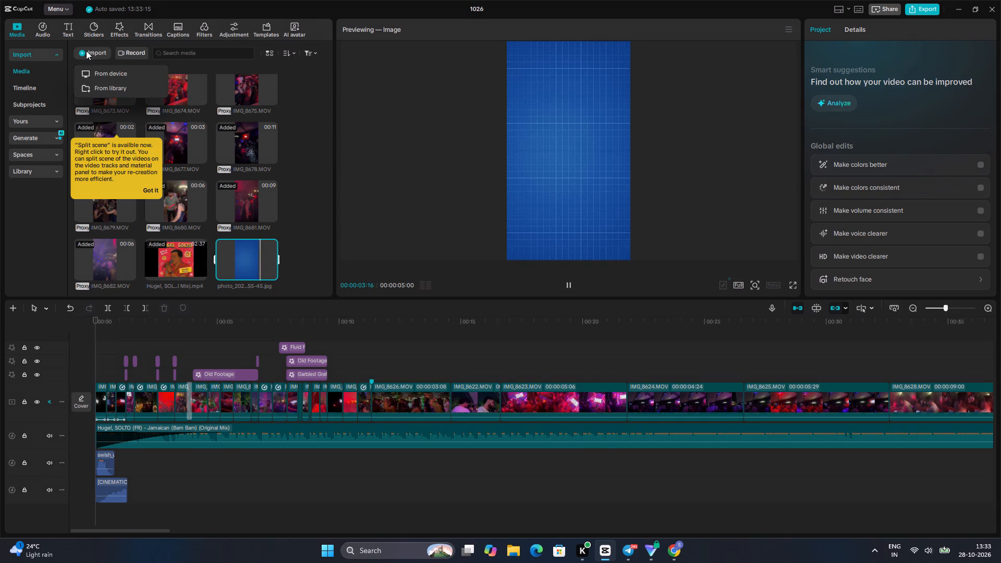
drag(335, 249, 310, 236)
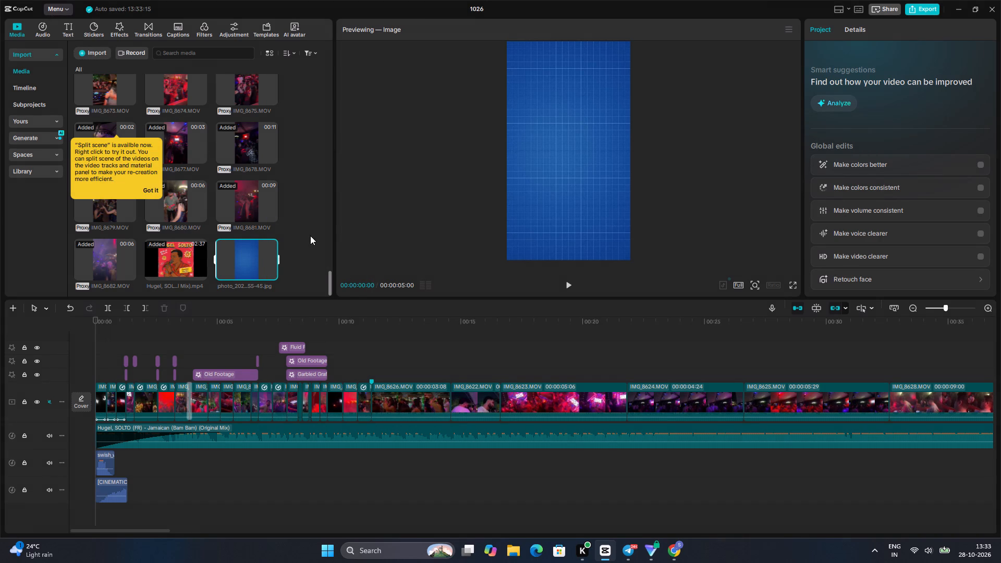
Open Windows Start to look for another app.
click(318, 561)
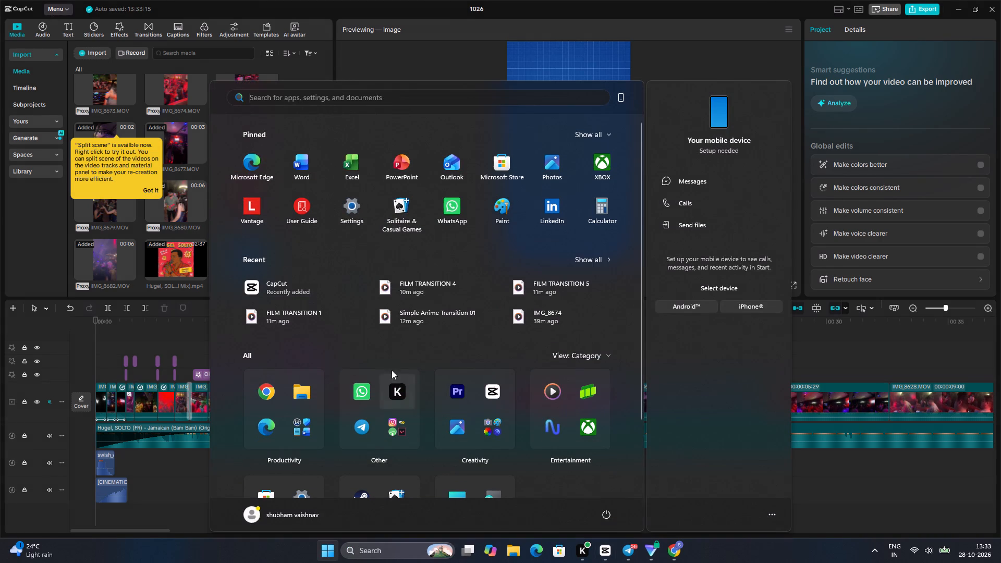
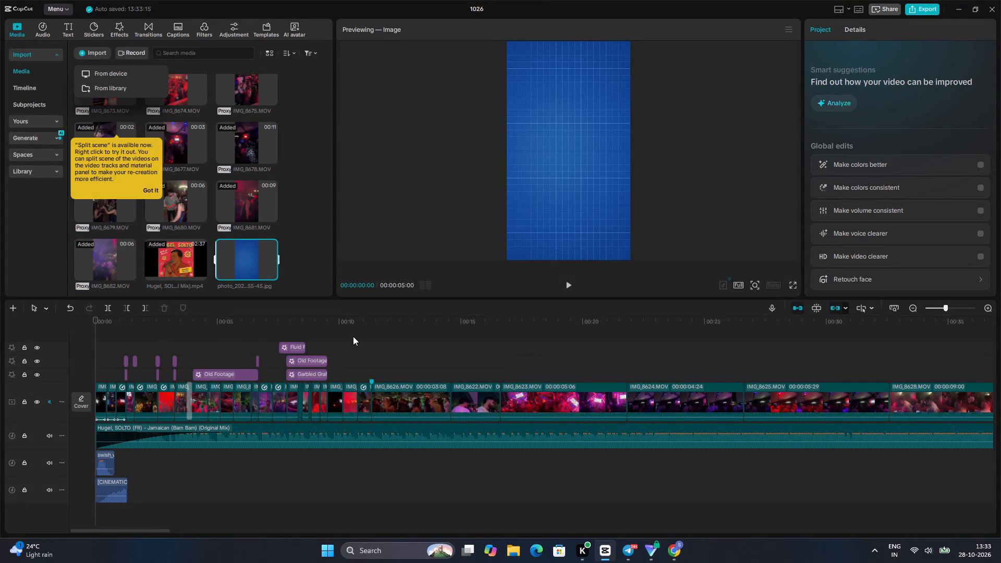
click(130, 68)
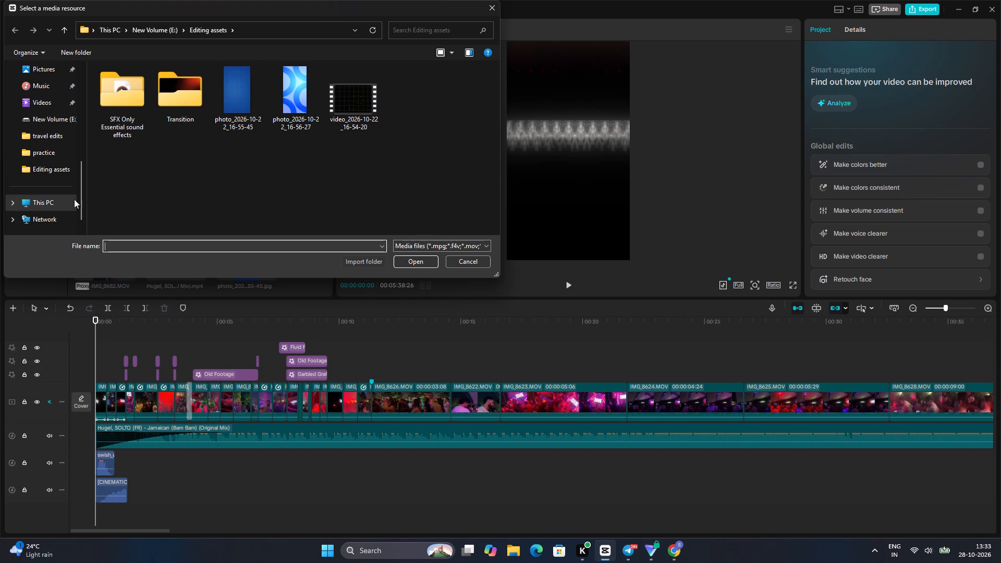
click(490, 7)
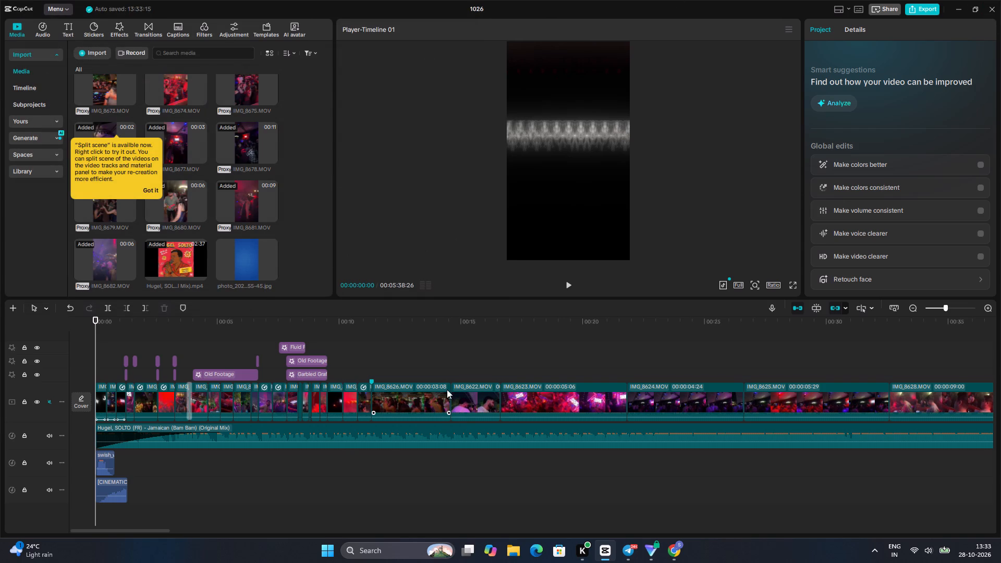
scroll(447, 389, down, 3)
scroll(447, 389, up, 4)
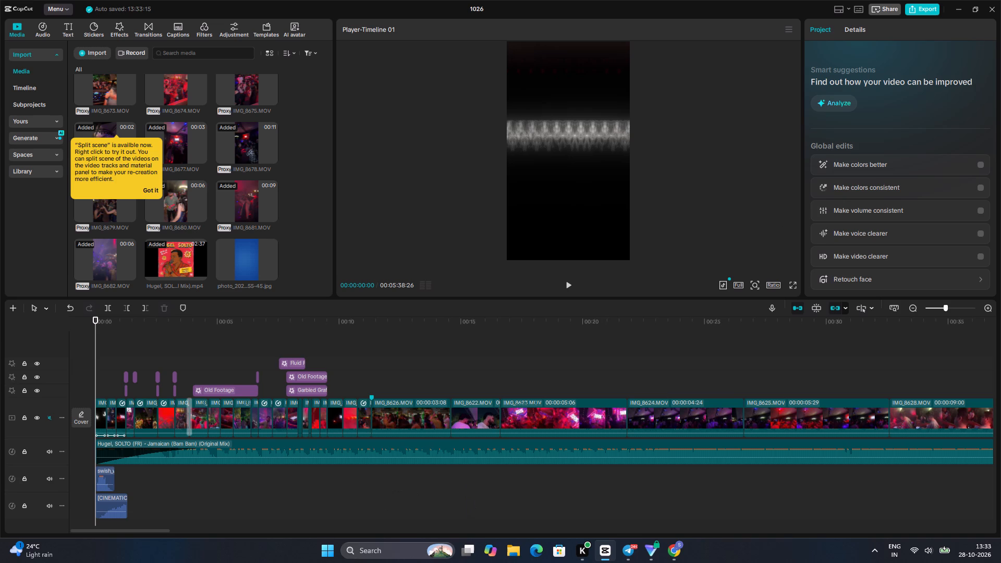
Find Instagram among the installed apps in the Other category and launch it.
click(333, 562)
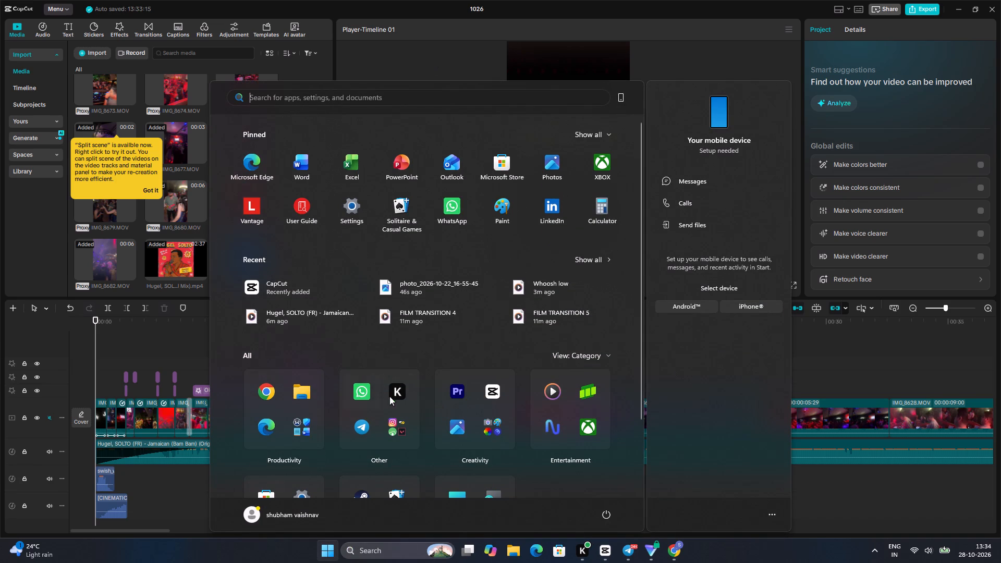
click(389, 423)
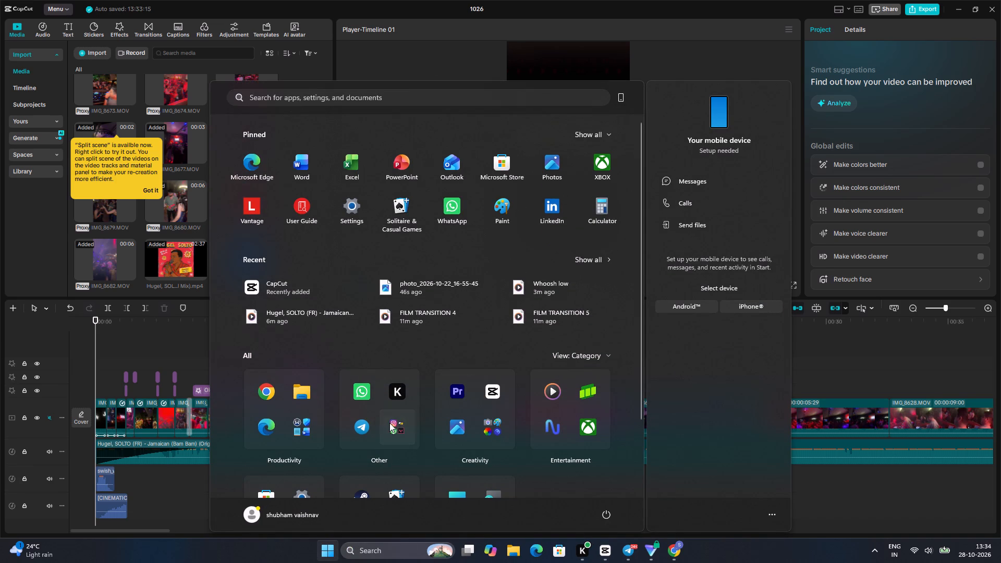
click(497, 269)
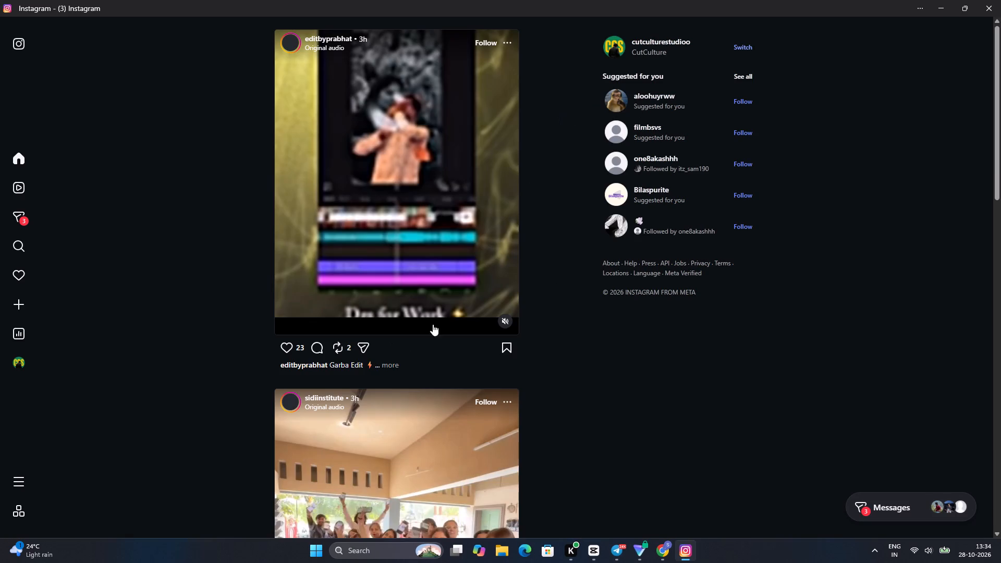
Watch the editbyprabhat Garba Edit reel with sound, adjusting its volume several times and muting it again.
click(505, 314)
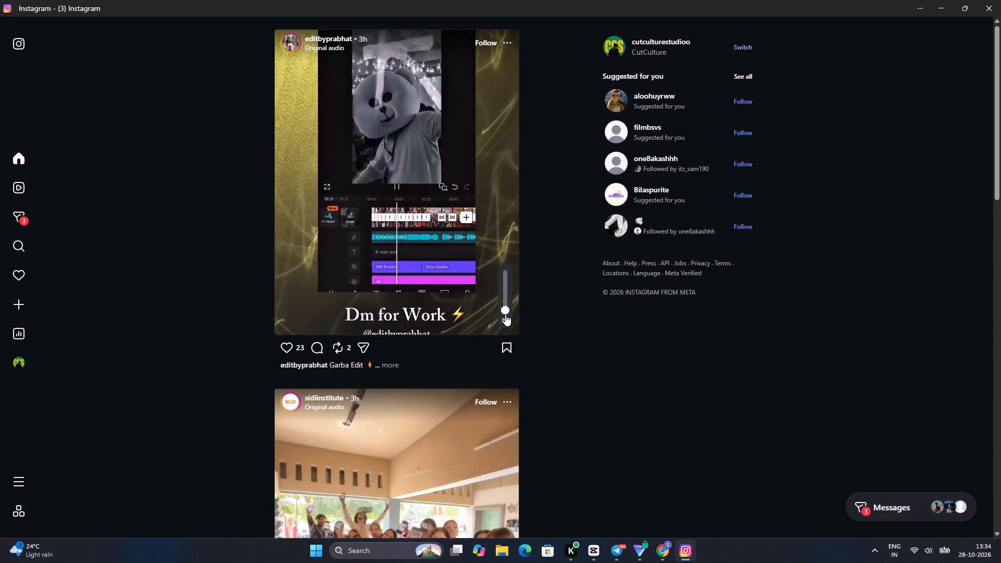
drag(505, 308, 507, 279)
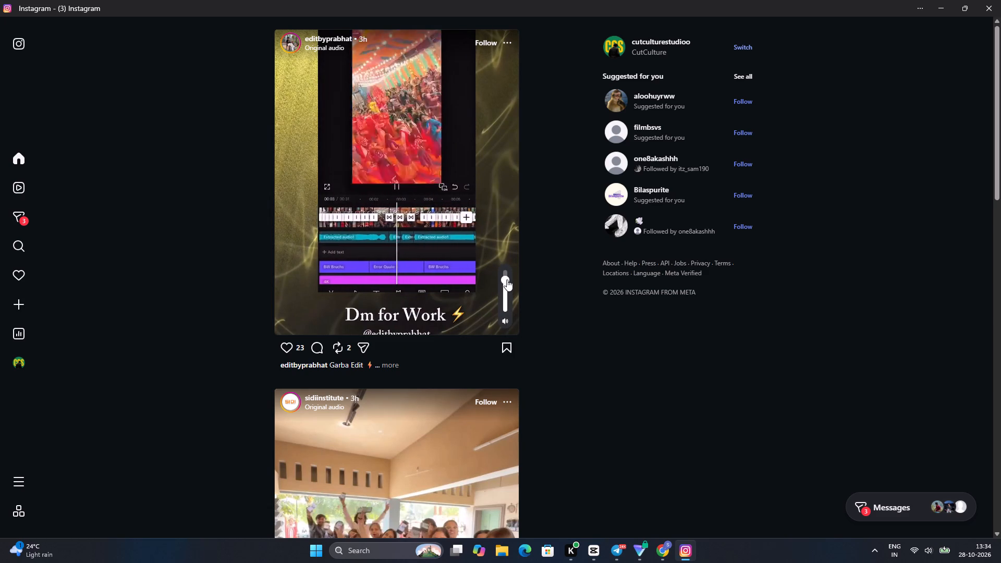
drag(507, 279, 505, 286)
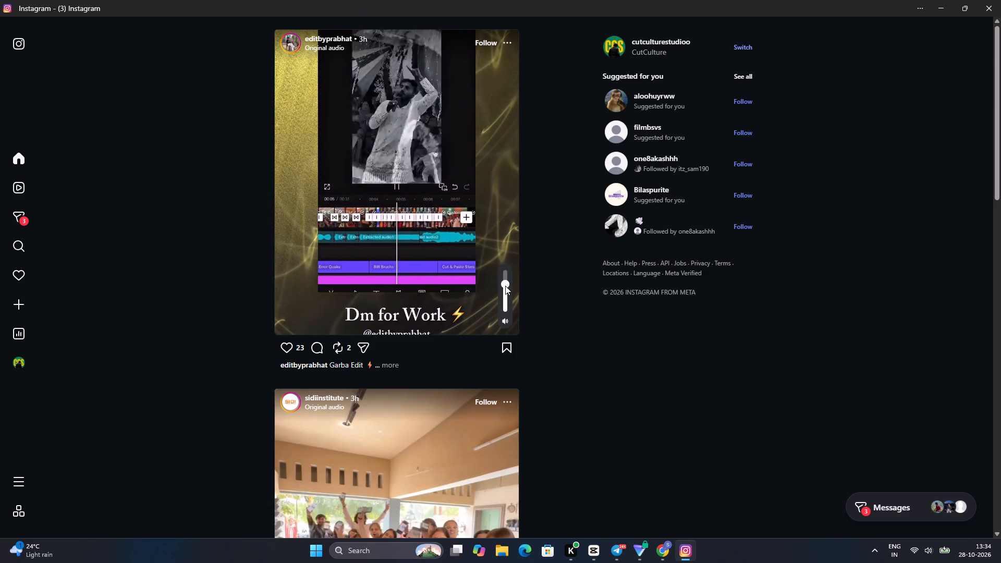
drag(505, 286, 504, 254)
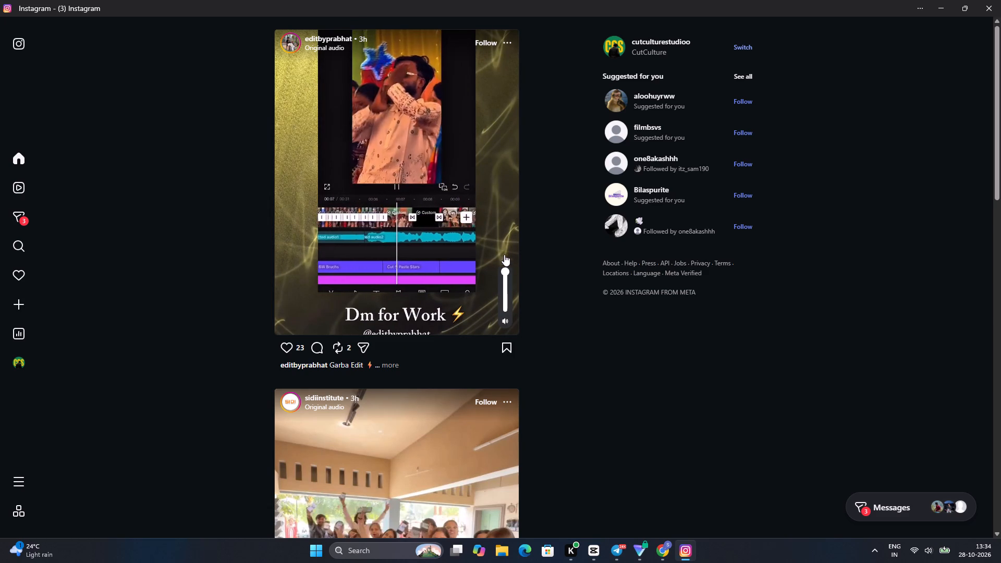
drag(504, 254, 513, 288)
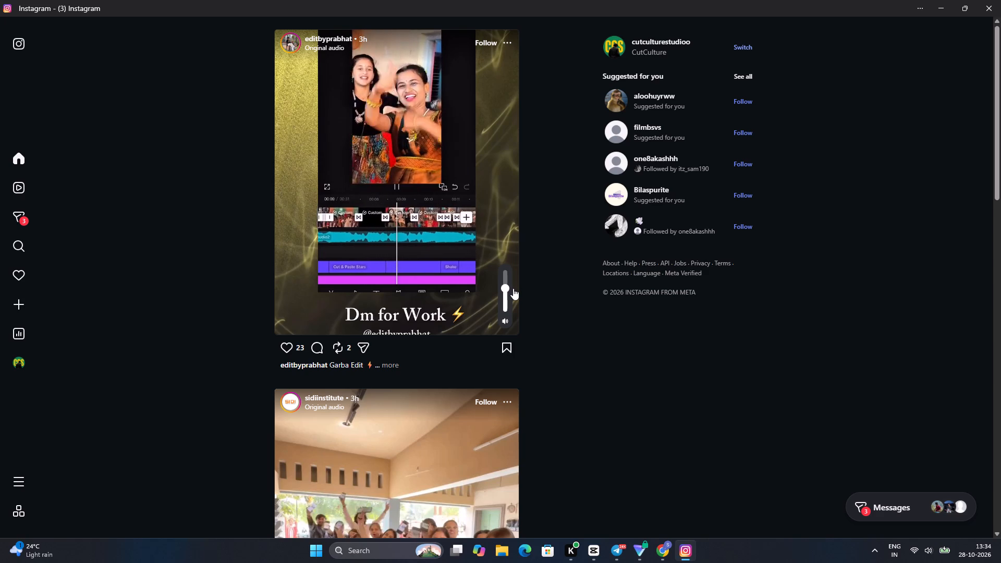
drag(513, 288, 513, 289)
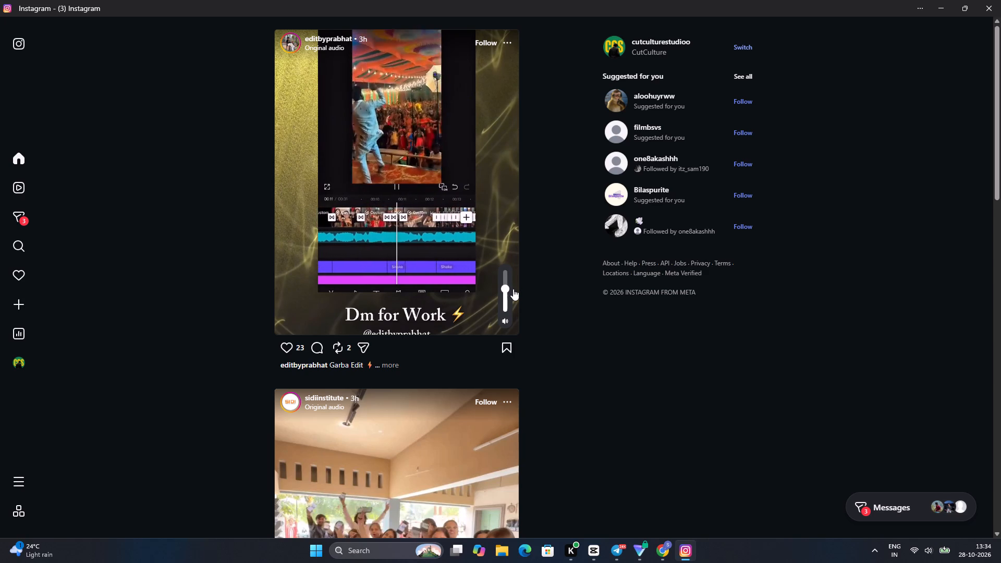
drag(513, 289, 494, 354)
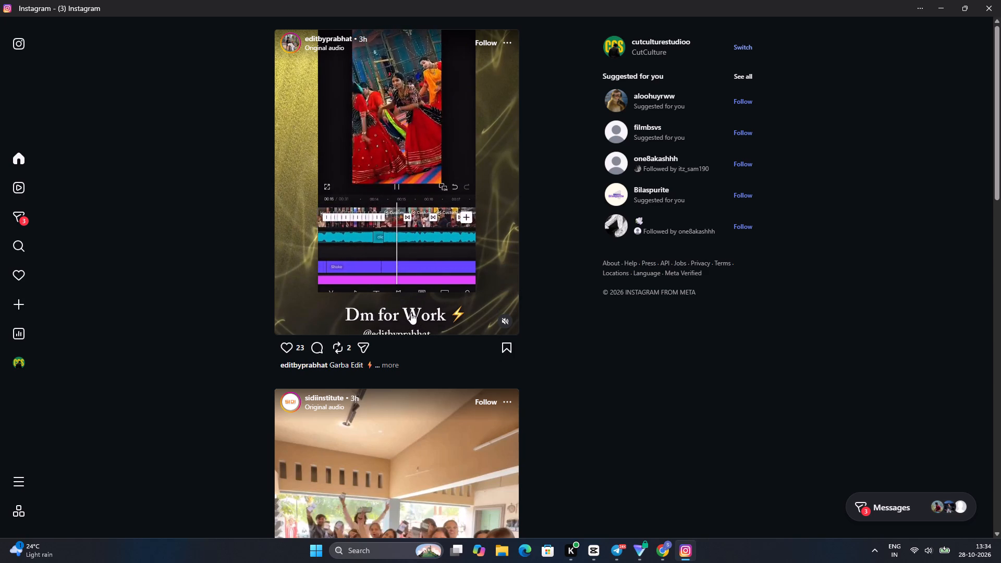
View the editbyprabhat Garba Edit reel in the enlarged viewer and return to the home feed.
click(411, 313)
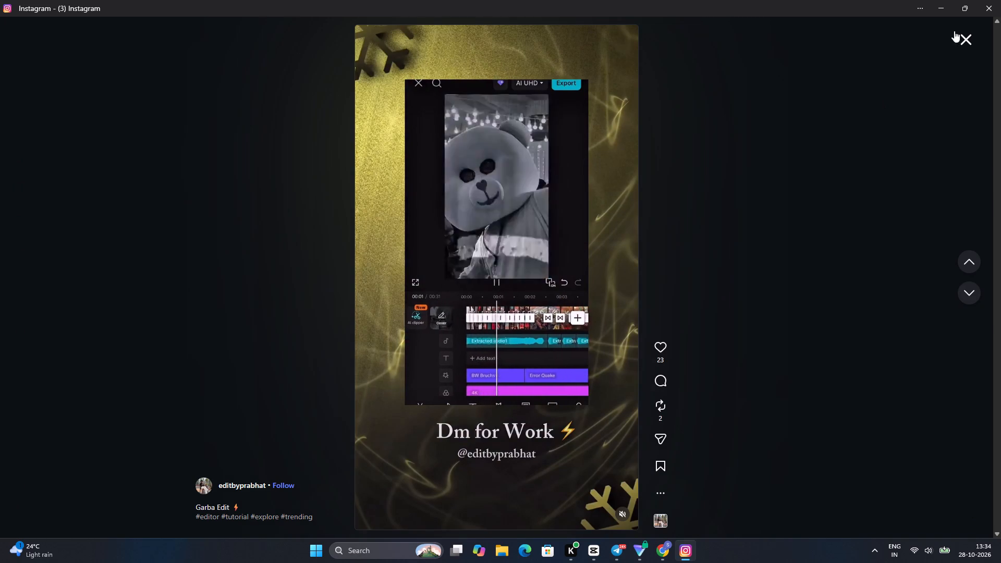
click(969, 38)
drag(969, 38, 862, 32)
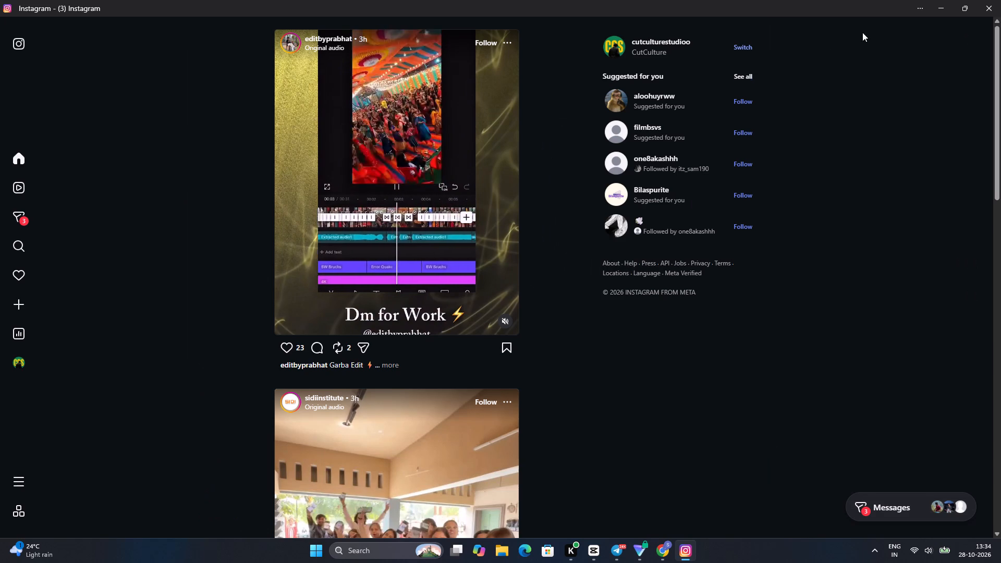
drag(862, 32, 686, 248)
Browse further down the Instagram home feed past the Garba Edit reel.
click(671, 373)
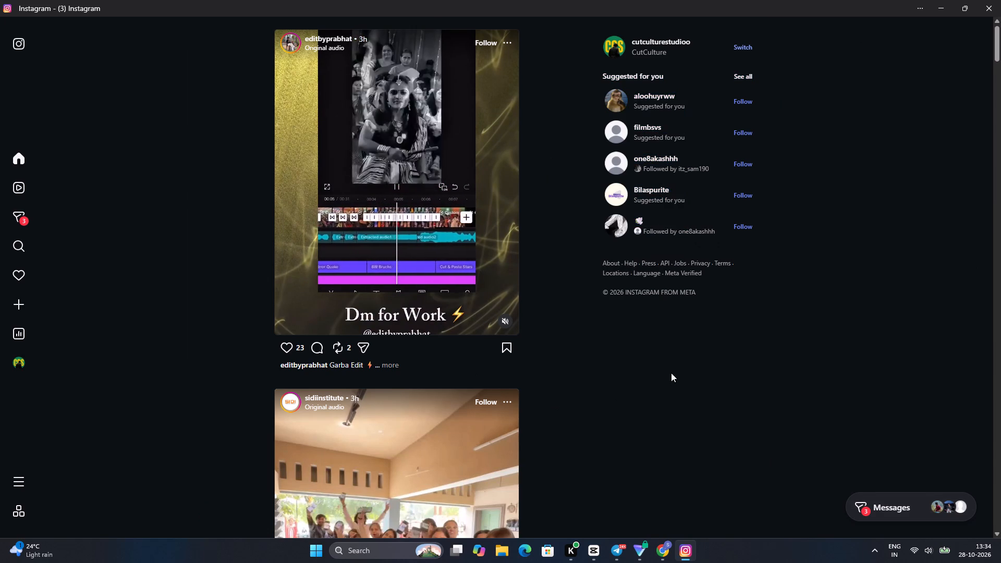
scroll(466, 304, down, 2)
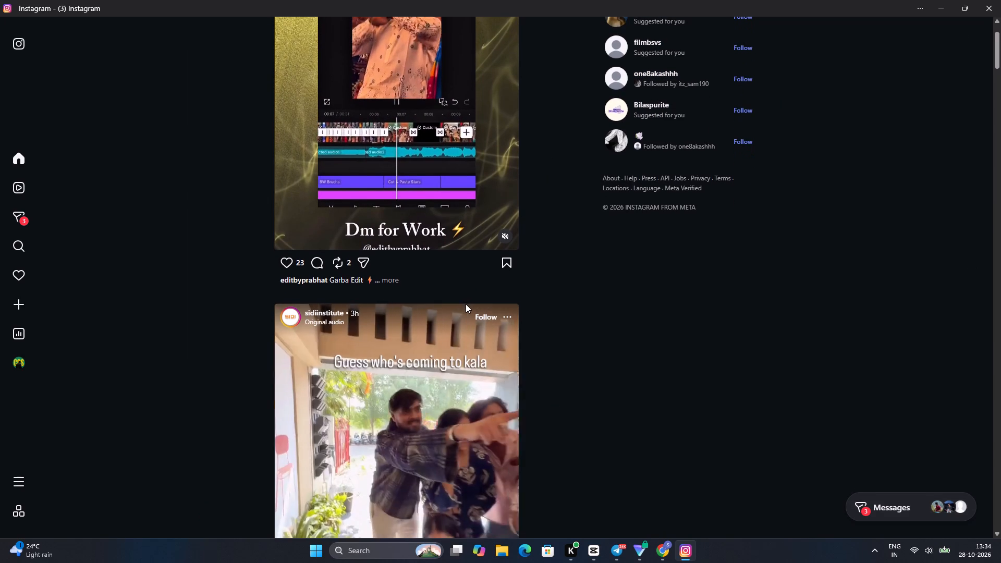
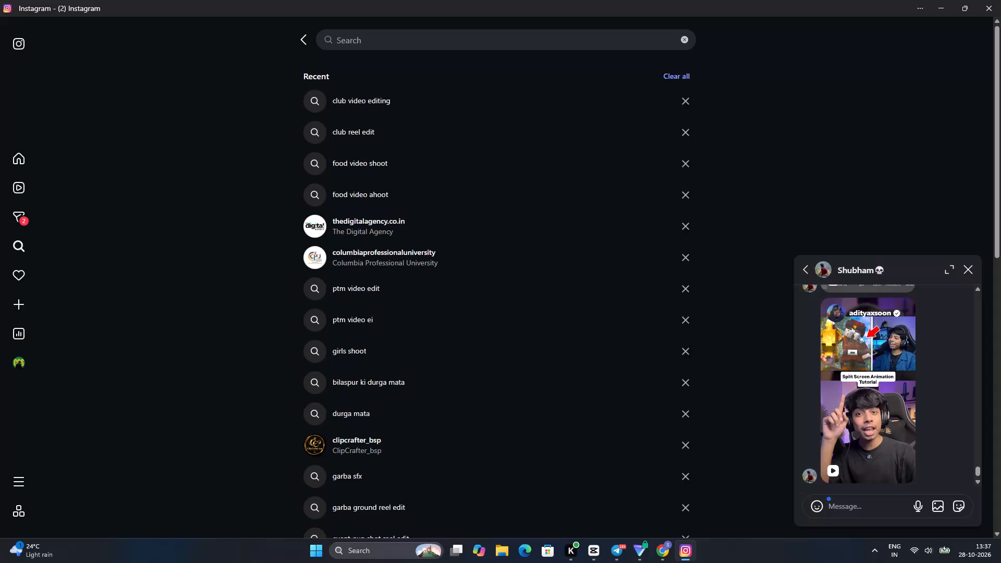
Search Instagram for "sound effect".
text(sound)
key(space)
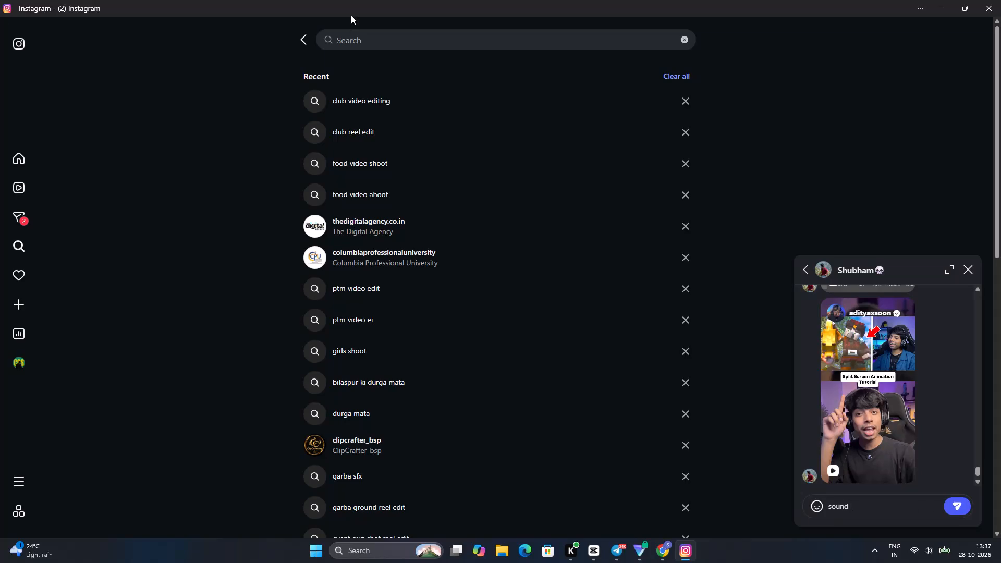
click(367, 44)
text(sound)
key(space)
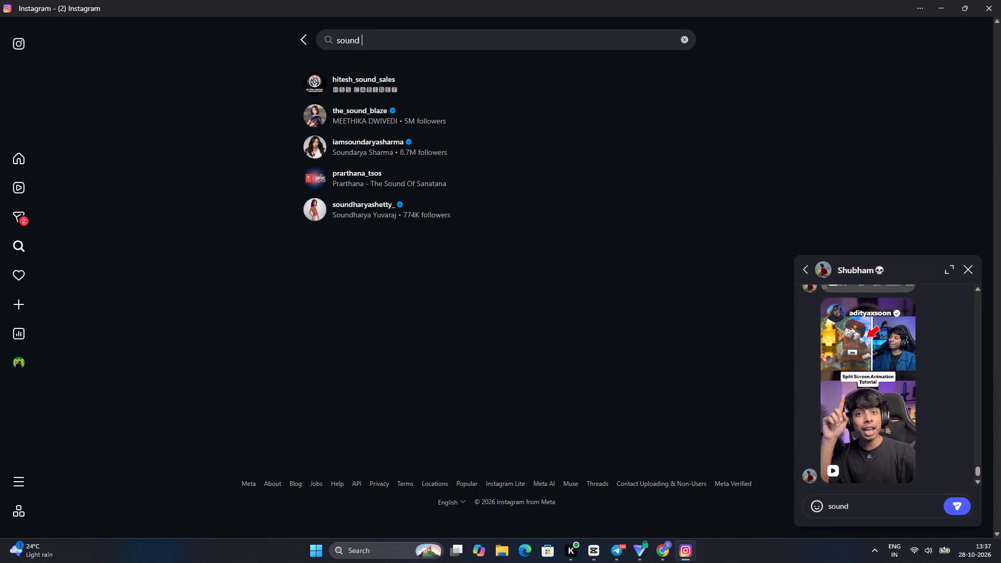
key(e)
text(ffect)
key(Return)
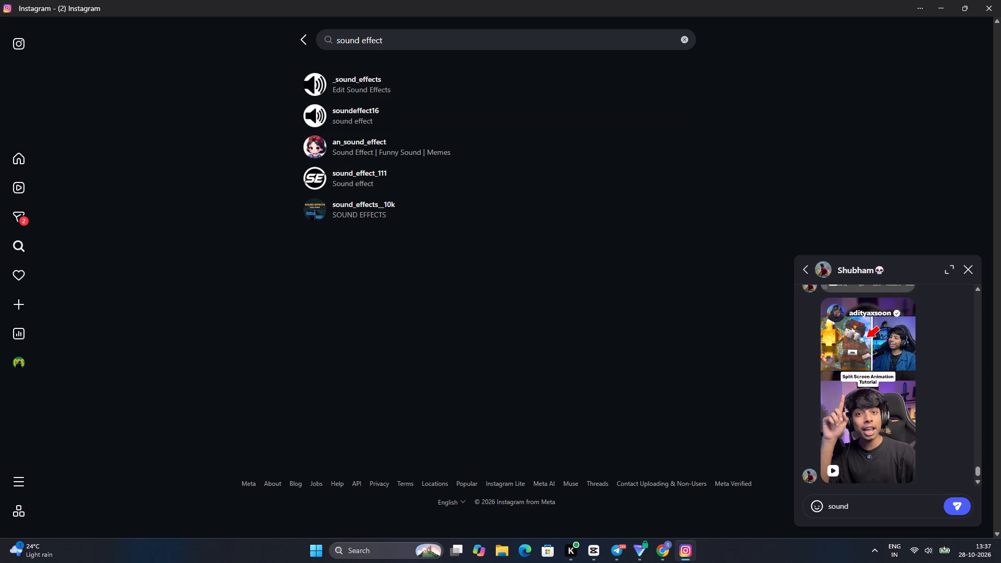
Close the floating chat conversation and open the Messages inbox.
click(972, 268)
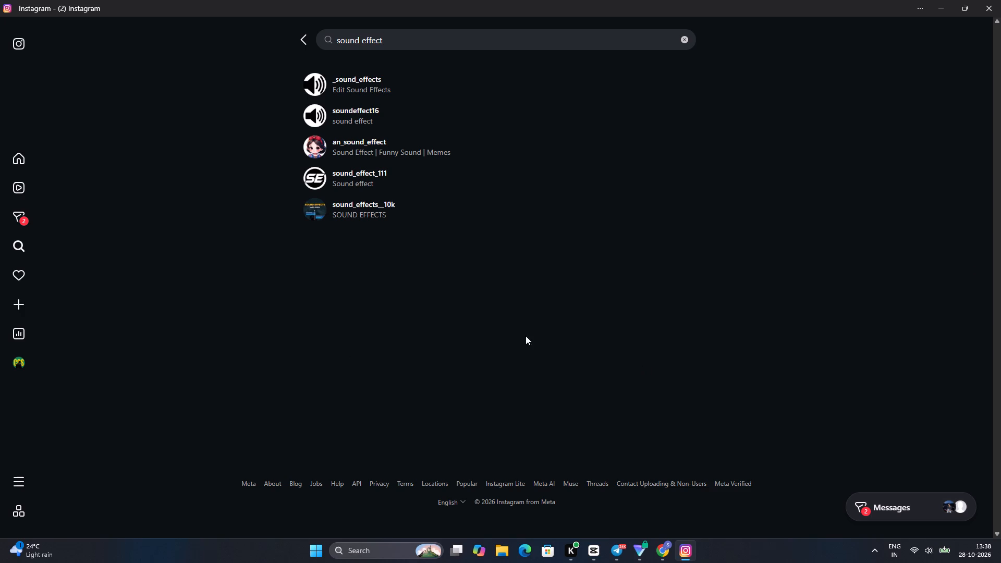
click(9, 221)
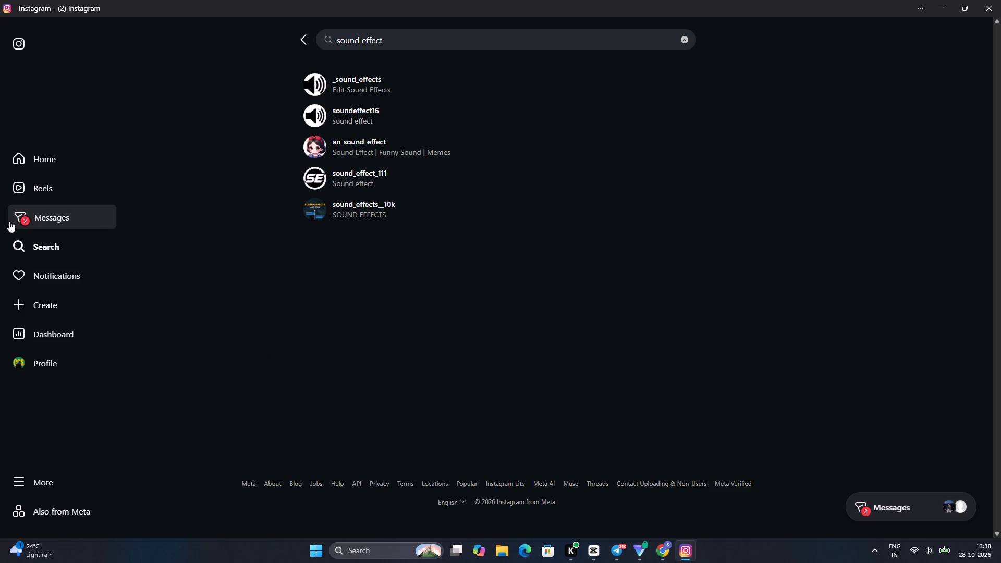
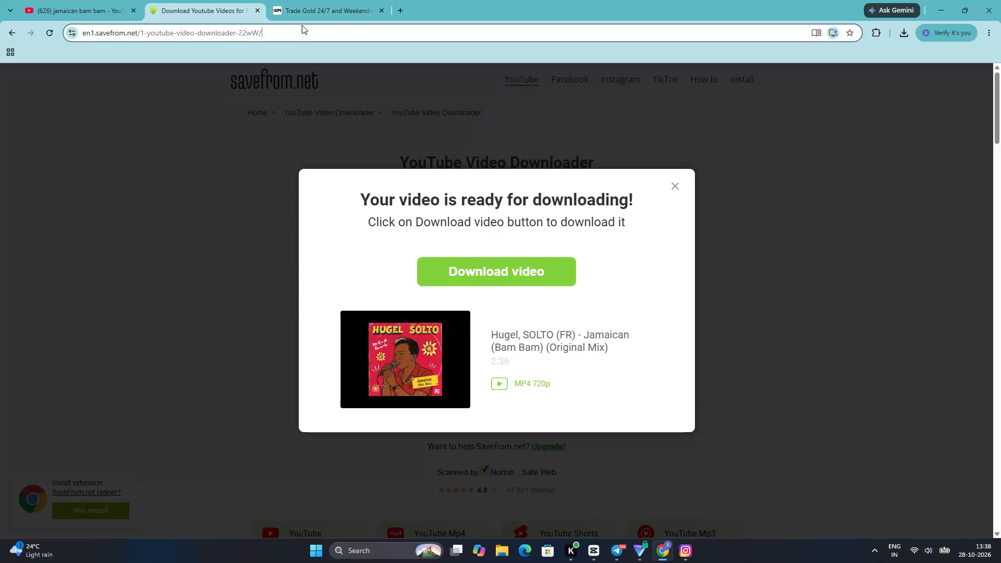
Replace the web address with a search for an Instagram downloader and open the FastDl site.
key(BackSpace)
key(BackSpace)
key(BackSpace)
key(BackSpace)
key(BackSpace)
key(BackSpace)
key(BackSpace)
key(BackSpace)
key(BackSpace)
key(BackSpace)
key(BackSpace)
key(BackSpace)
key(BackSpace)
key(BackSpace)
key(BackSpace)
key(BackSpace)
key(BackSpace)
key(BackSpace)
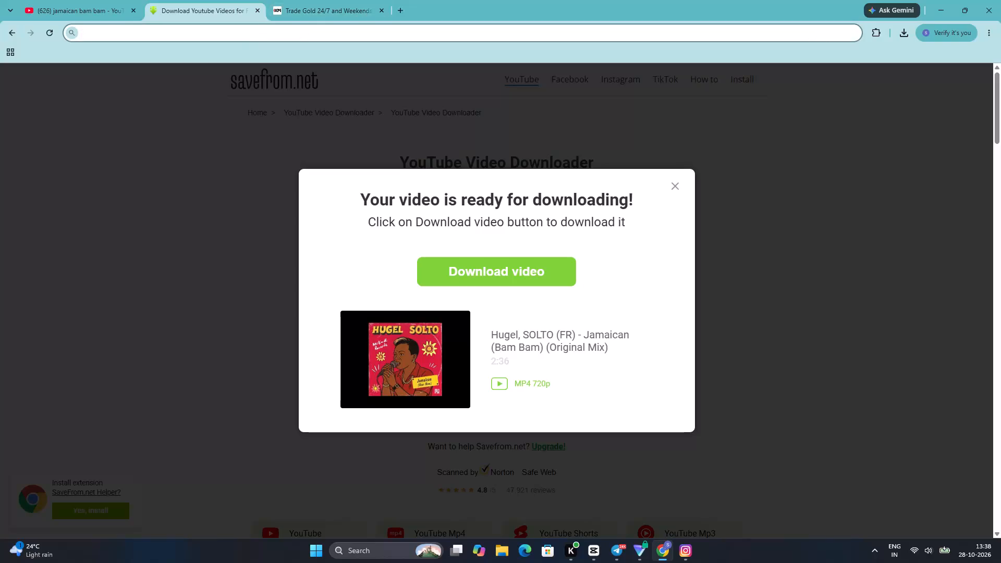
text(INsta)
click(258, 68)
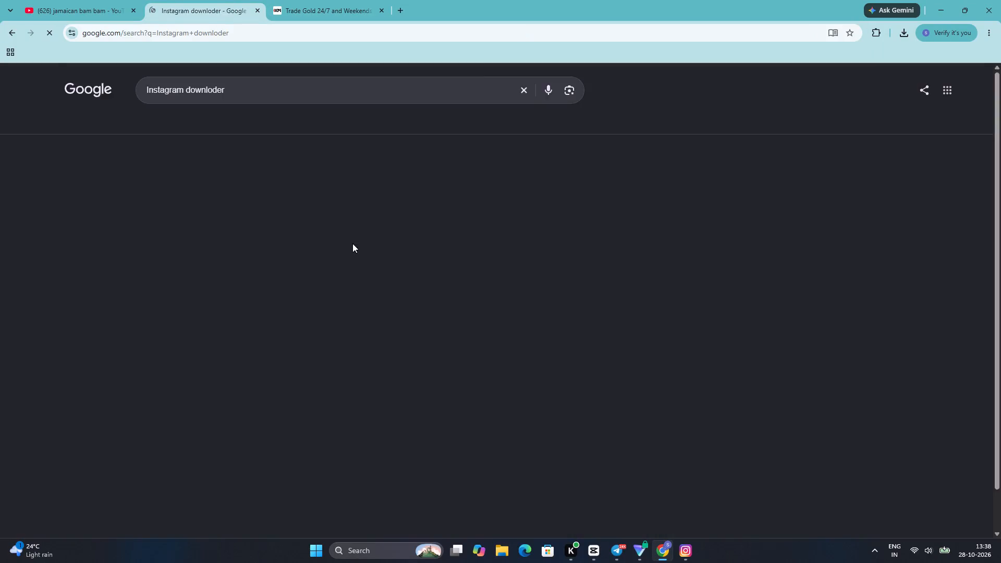
click(289, 212)
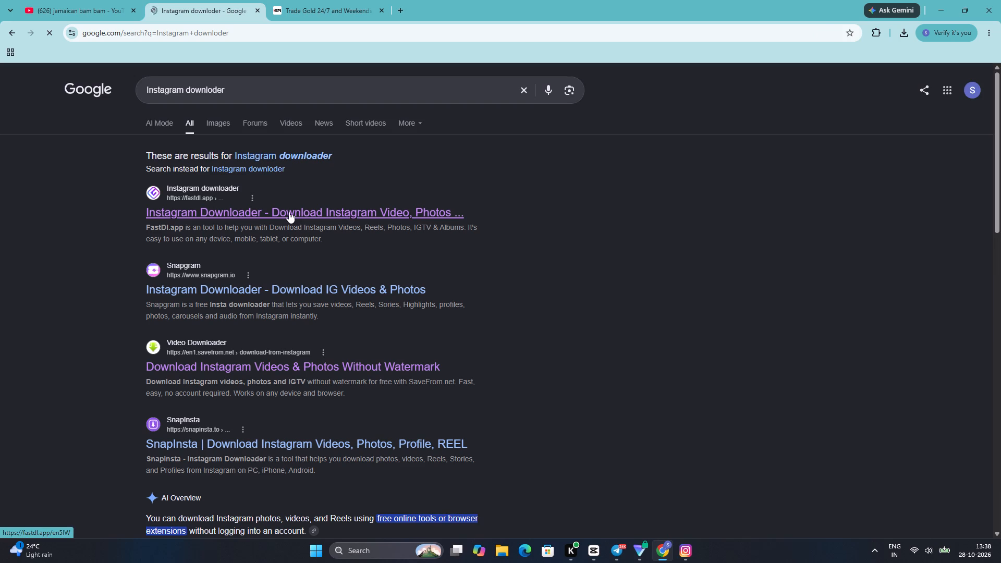
Load the copied Instagram reel link into FastDl and download the free viral sound effects part 1 video.
click(409, 213)
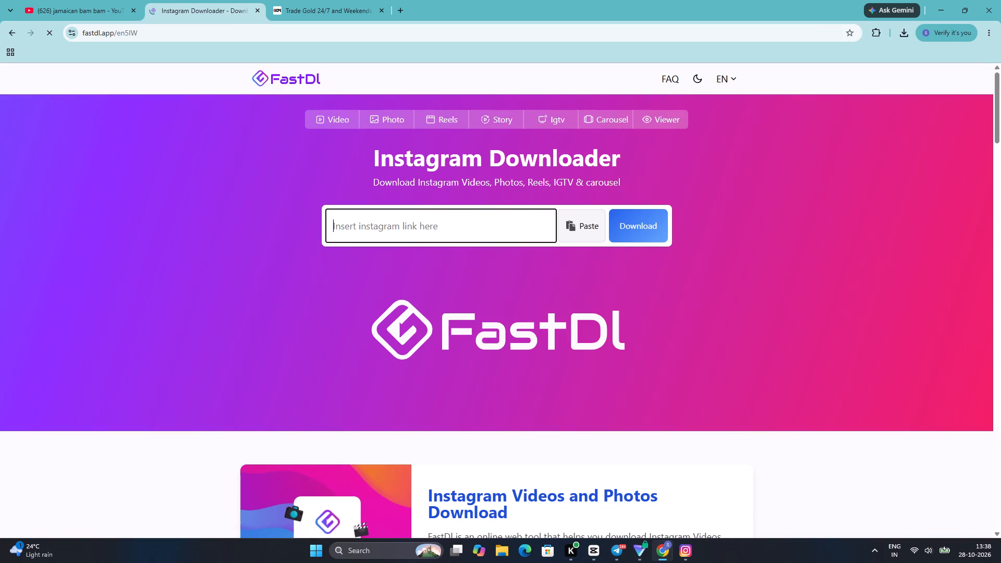
key(ctrl+v)
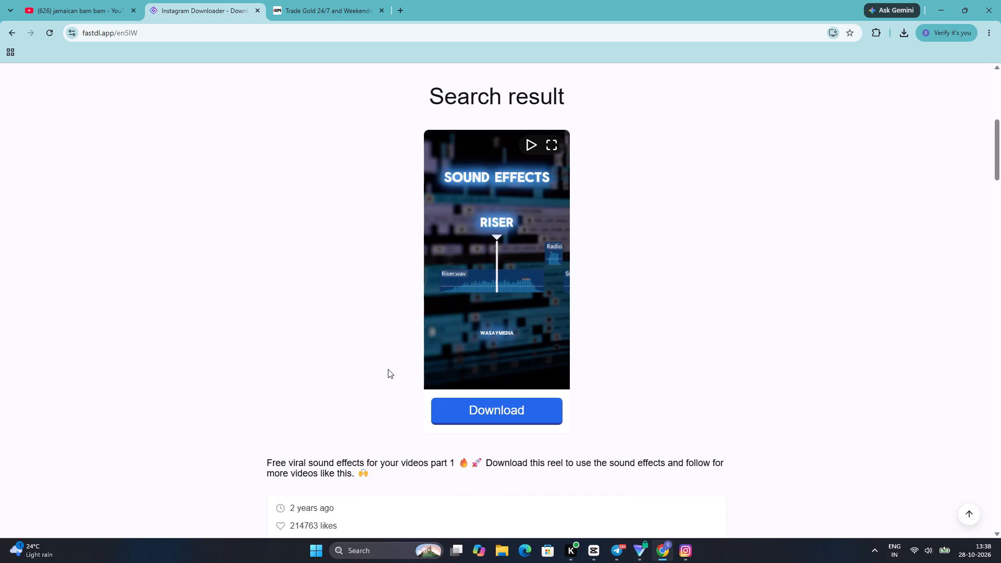
click(498, 411)
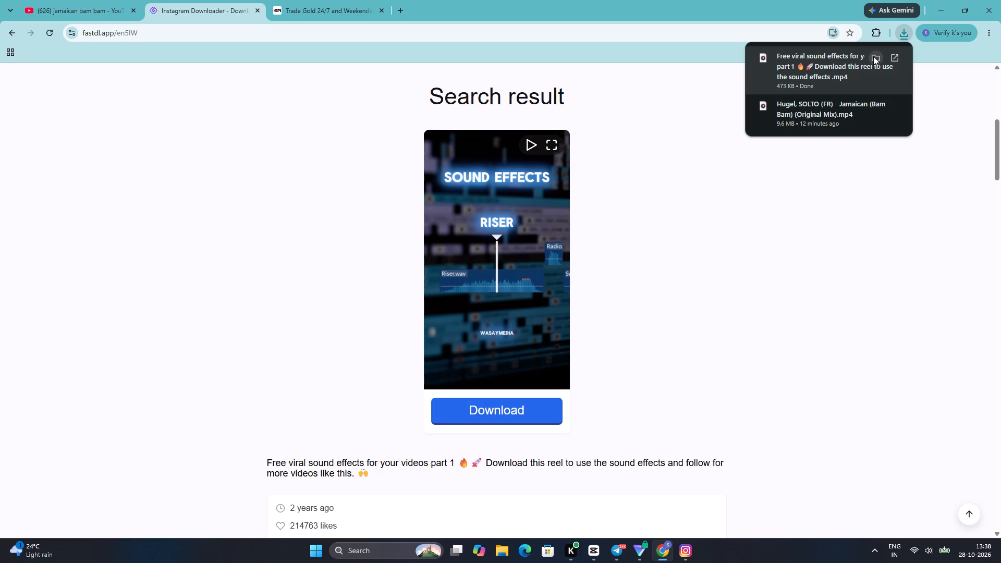
Show the downloaded sound effects reel in the Downloads folder and try to move it into the Editing assets folder.
click(874, 56)
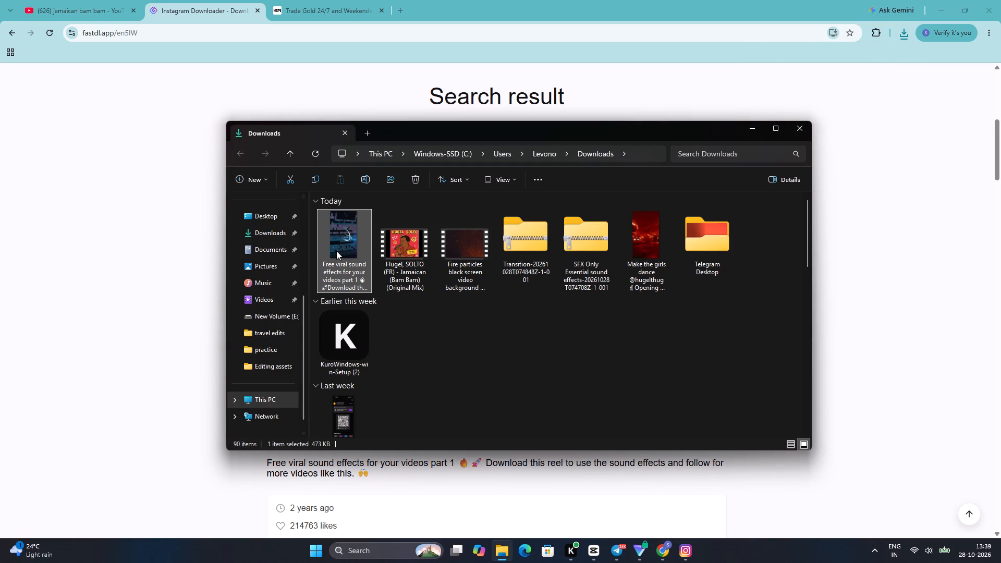
drag(336, 251, 278, 479)
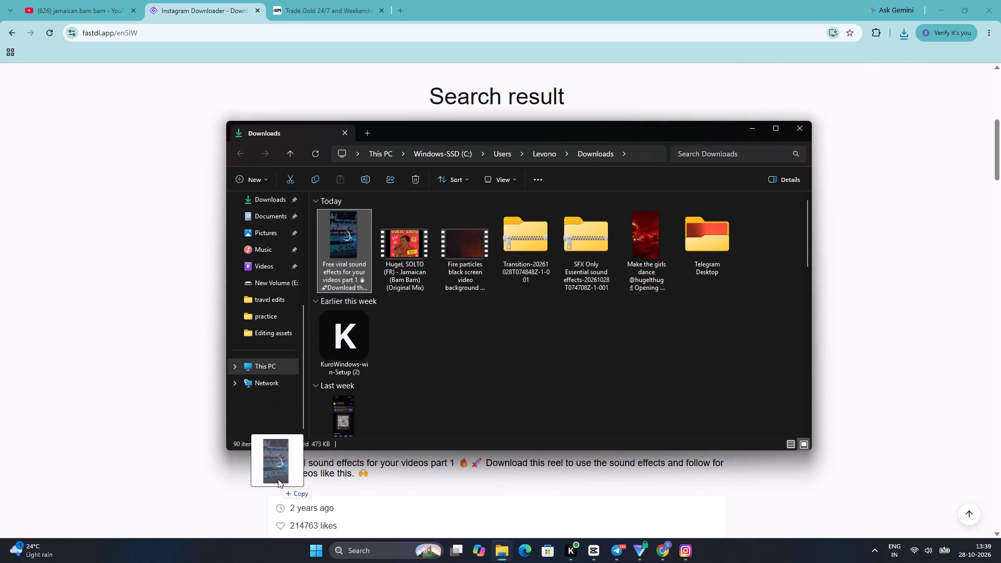
drag(278, 479, 278, 339)
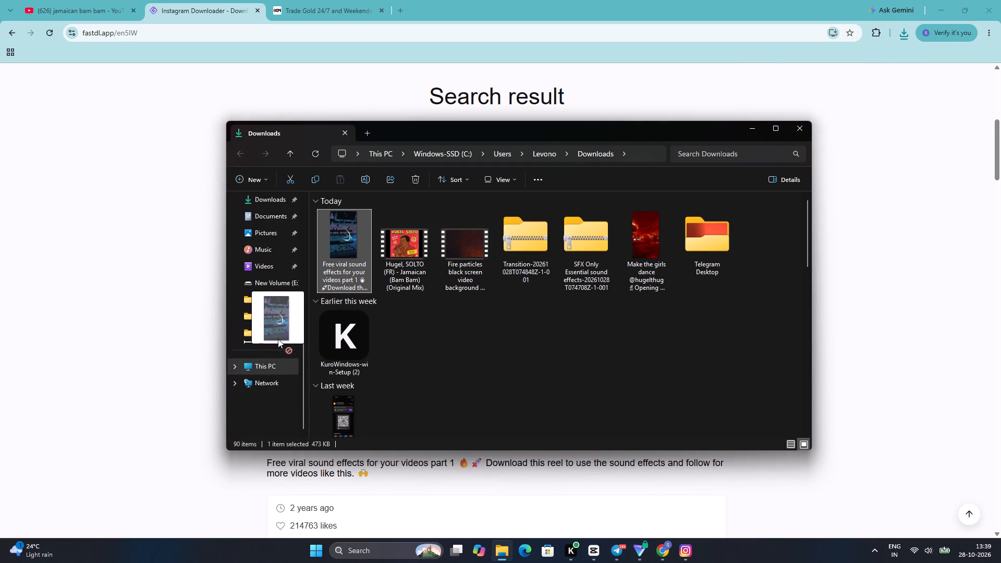
drag(278, 339, 346, 285)
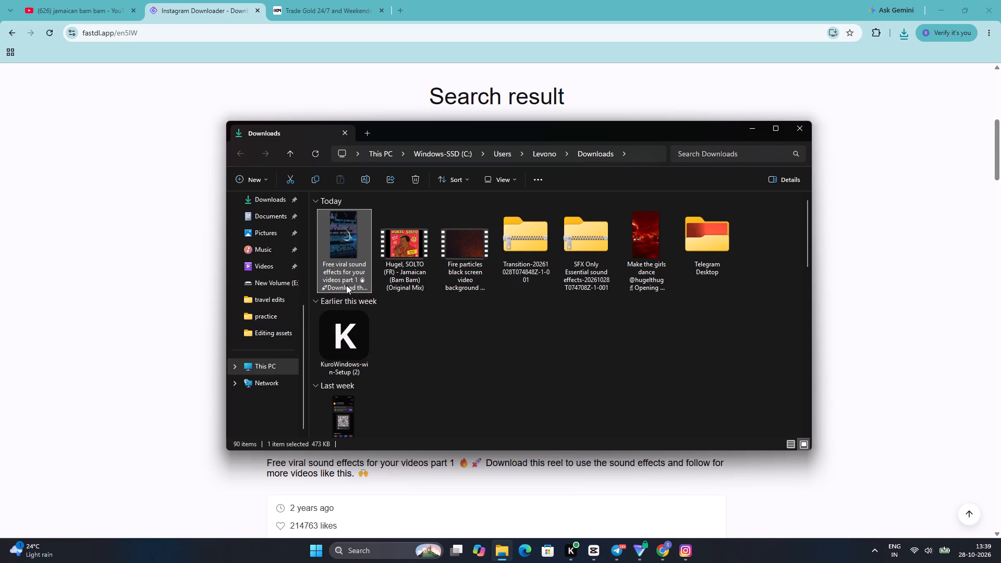
right_click(349, 234)
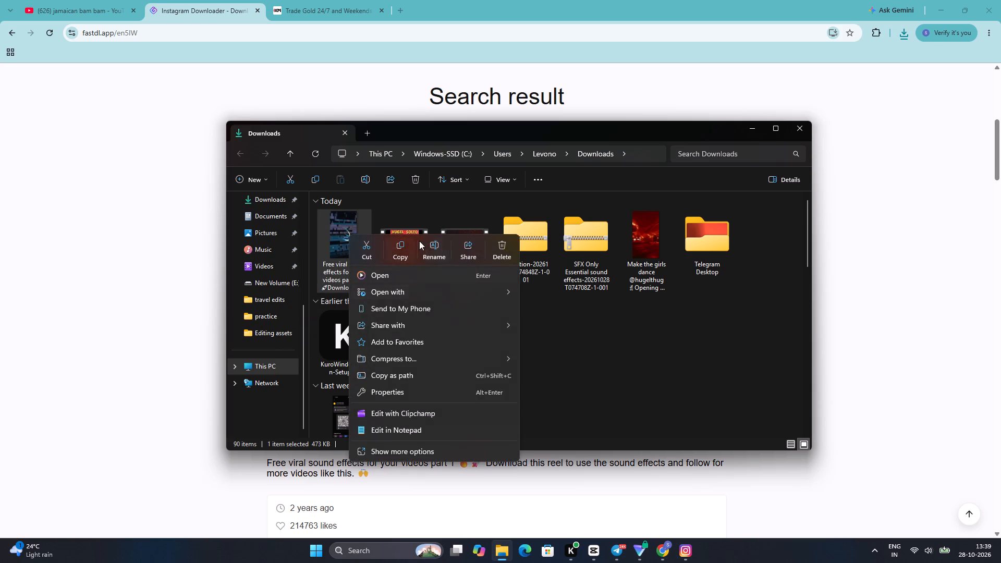
Copy the downloaded "Free viral sound effects for your videos part 1" video from Downloads into the Editing assets folder.
click(398, 246)
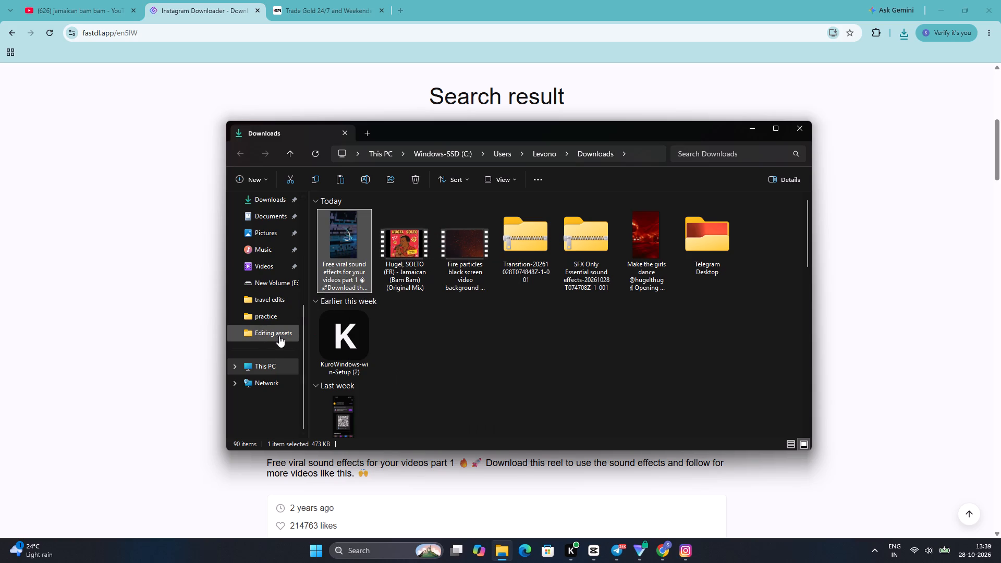
click(280, 330)
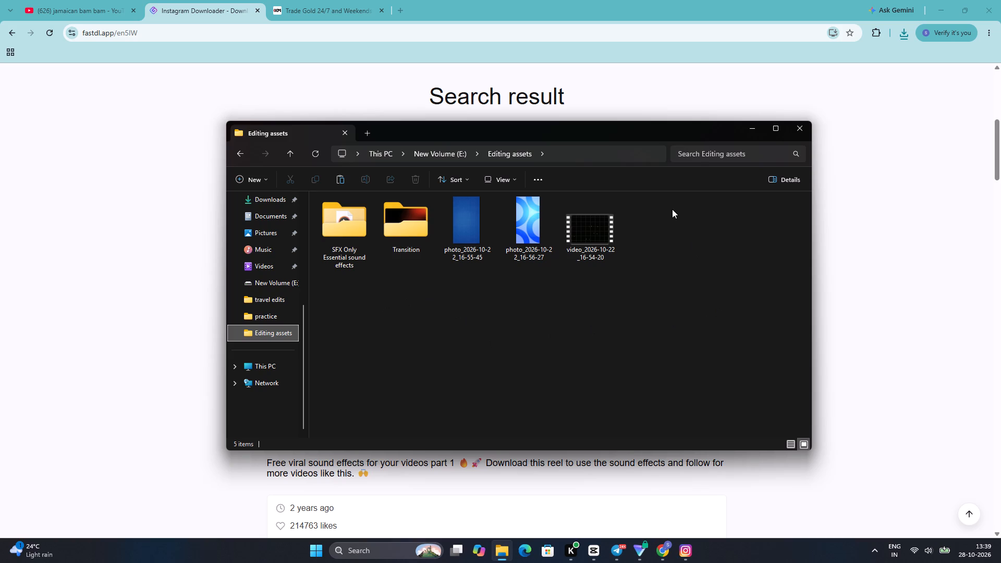
key(ctrl+v)
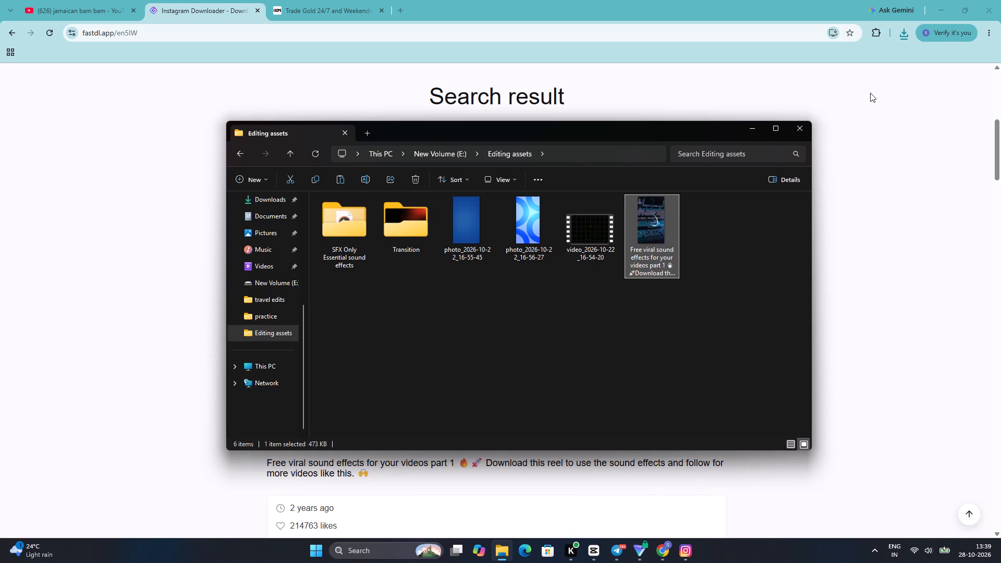
Switch to CapCut and import the "Free viral sound effects" video from the Editing assets folder into project 1026.
click(591, 550)
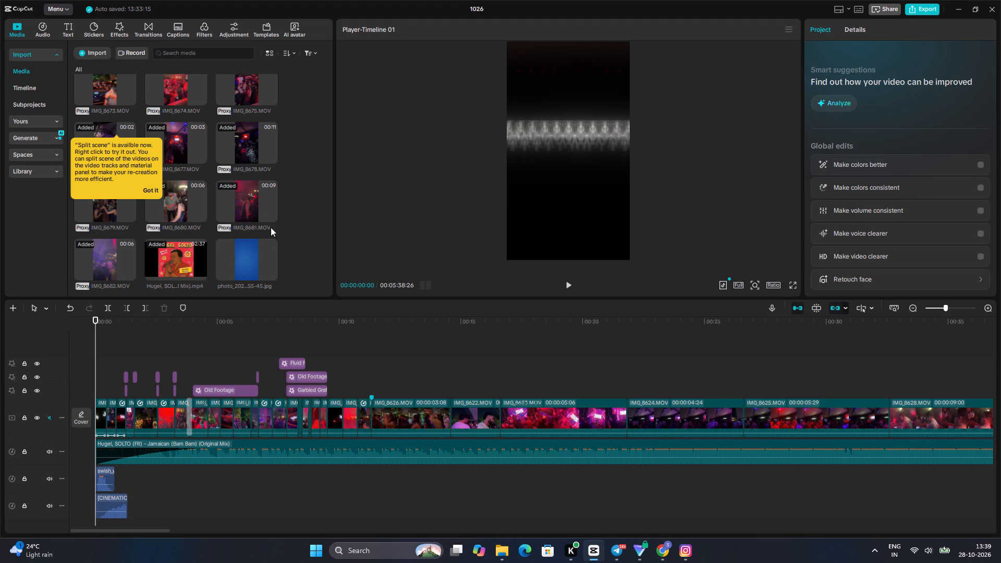
click(80, 59)
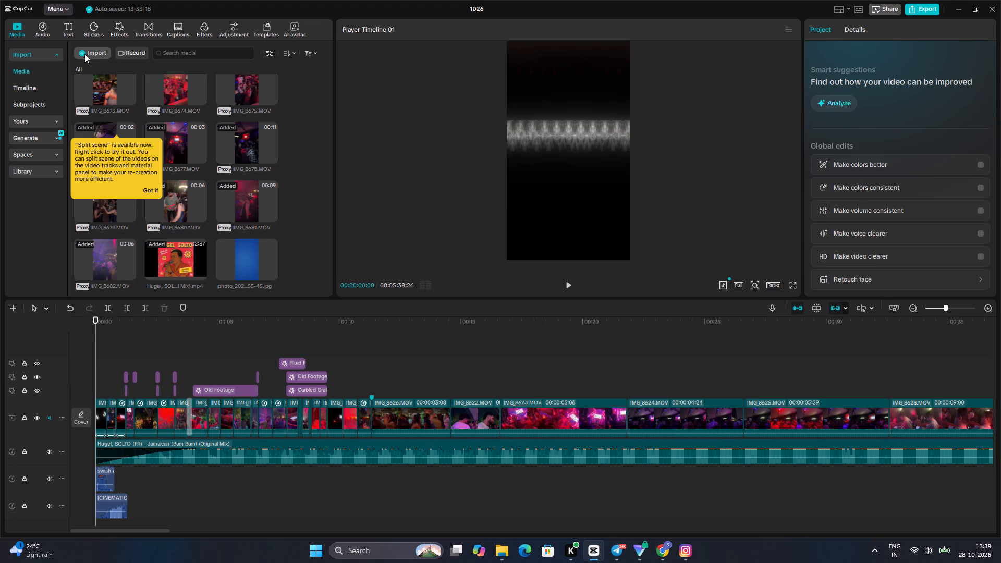
click(83, 52)
click(150, 190)
click(92, 50)
click(105, 72)
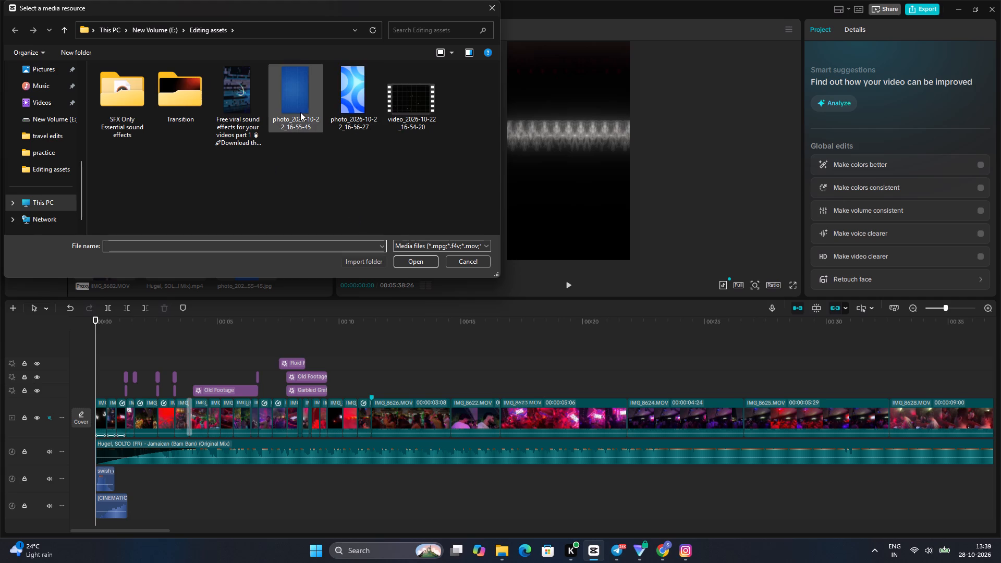
click(50, 174)
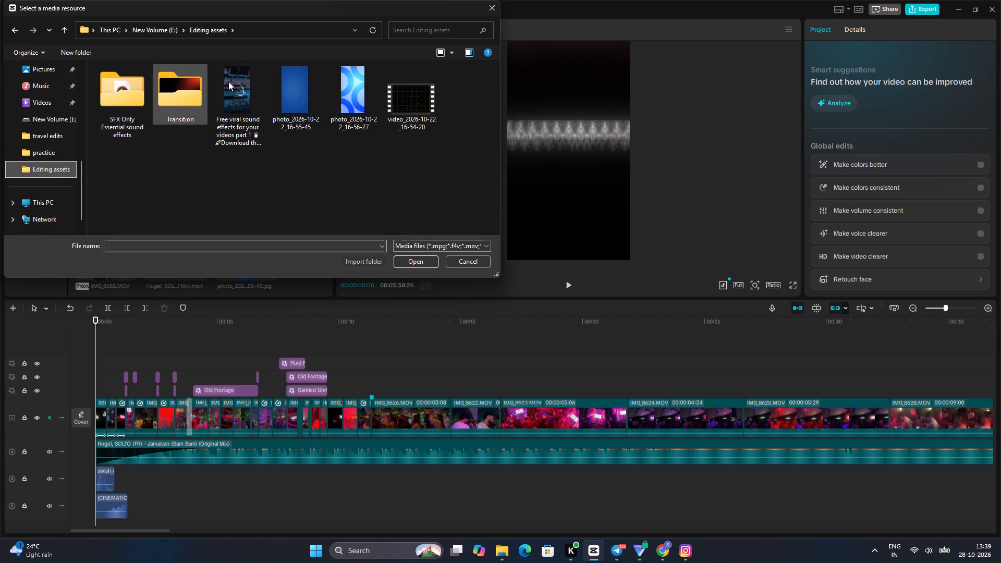
click(55, 165)
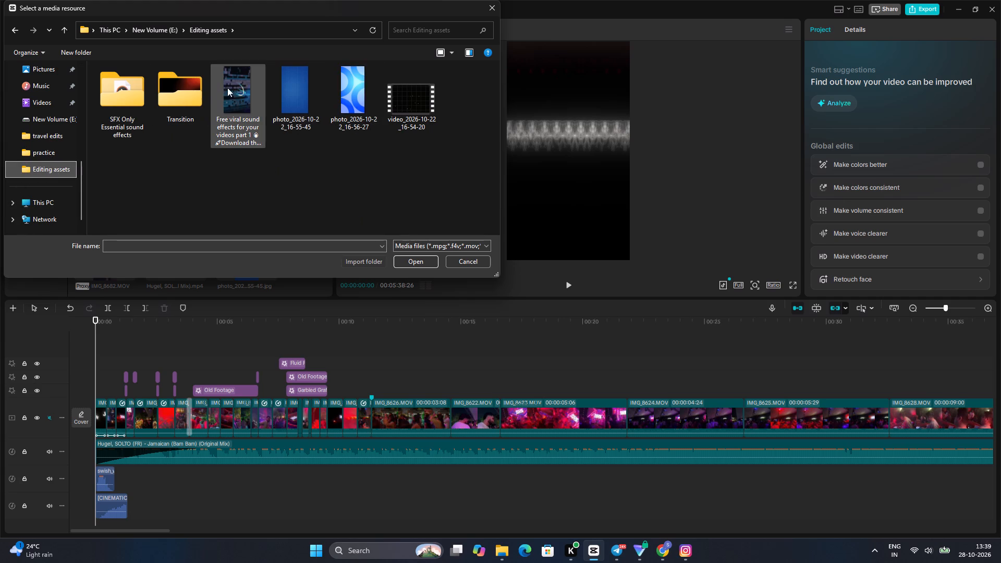
click(231, 84)
click(408, 264)
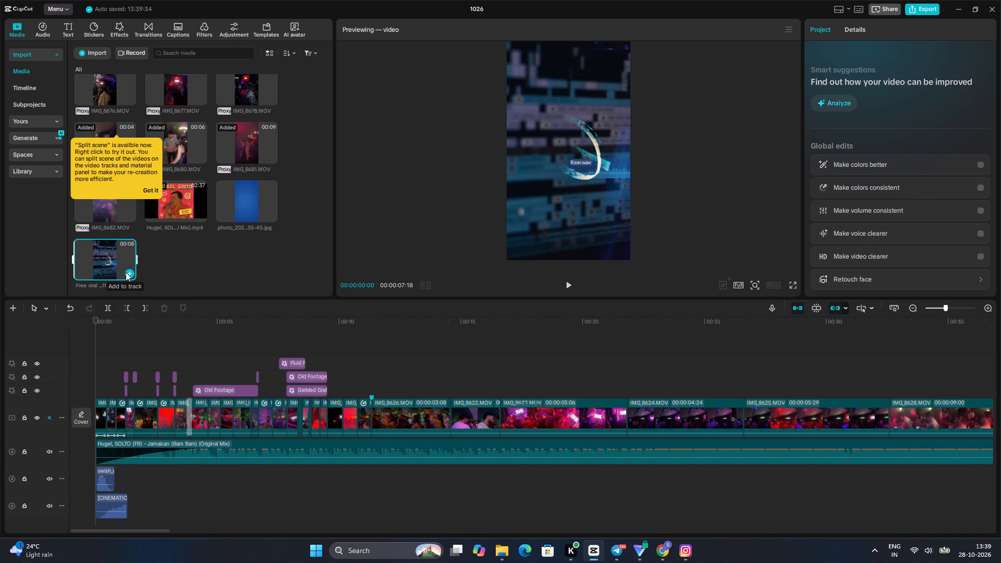
Add the "Free viral sound effects" video at the start of the timeline and extract its audio.
click(126, 272)
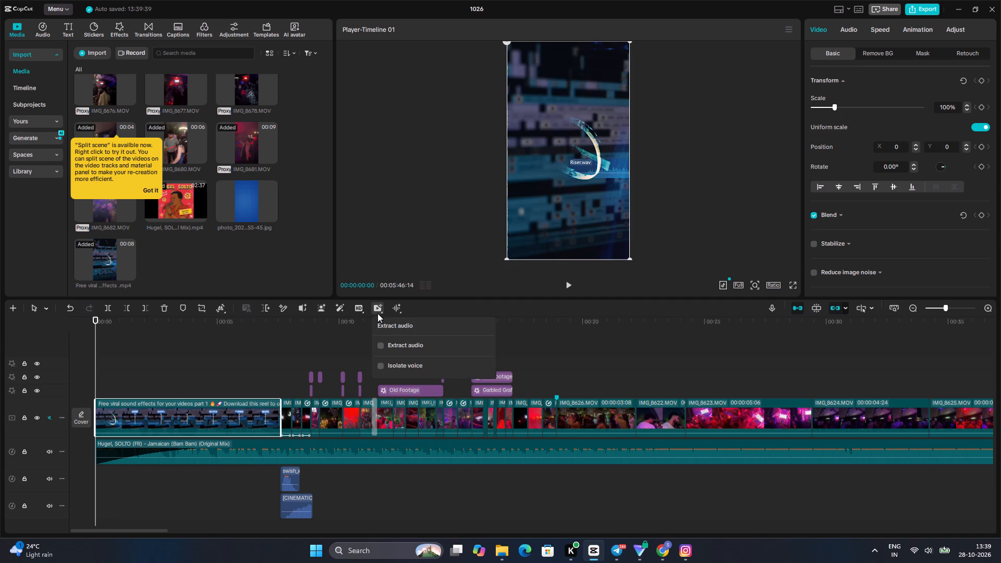
click(384, 341)
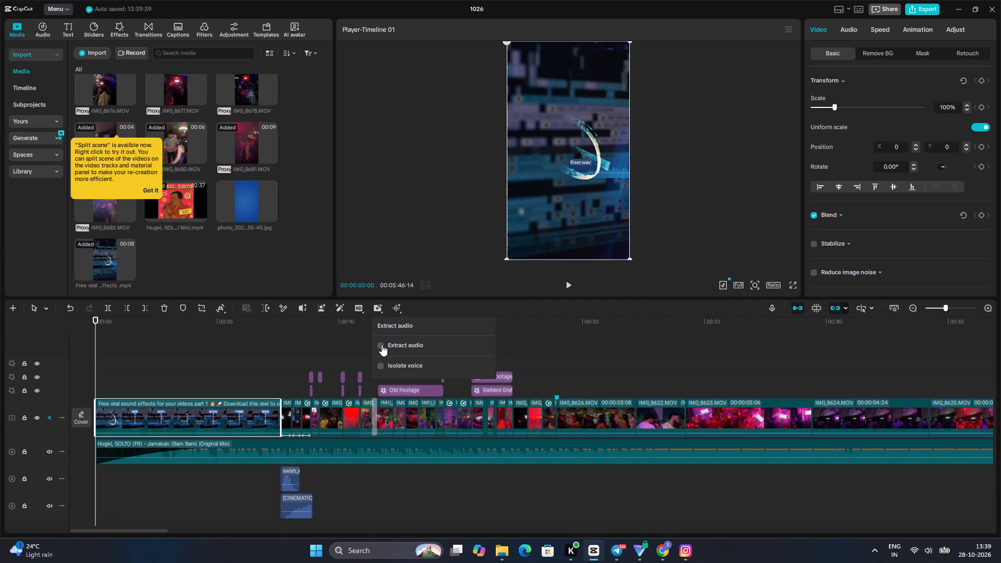
click(381, 345)
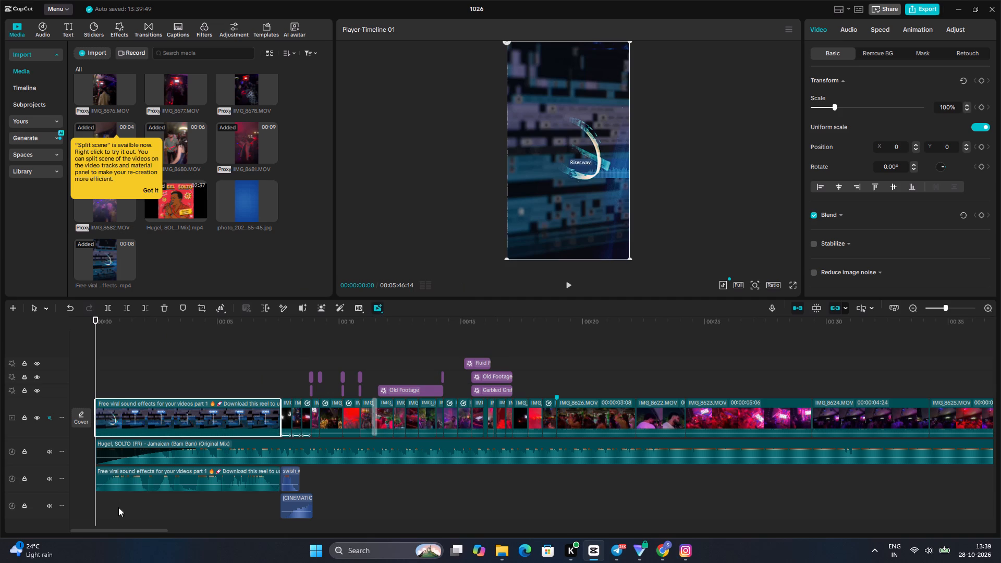
Split the extracted sound effects audio at 00:00:02:02, where the riser sound ends.
click(113, 483)
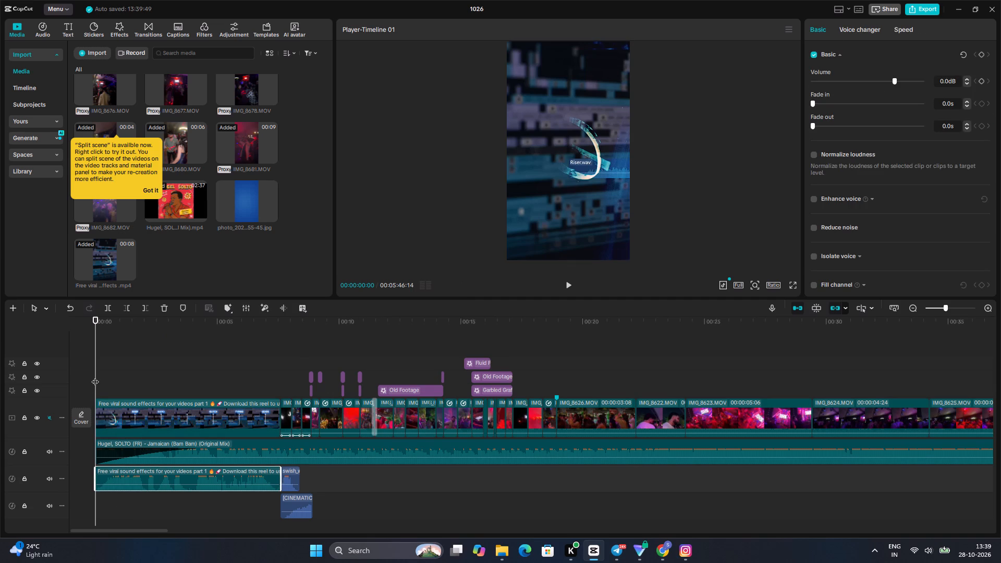
drag(95, 376, 140, 372)
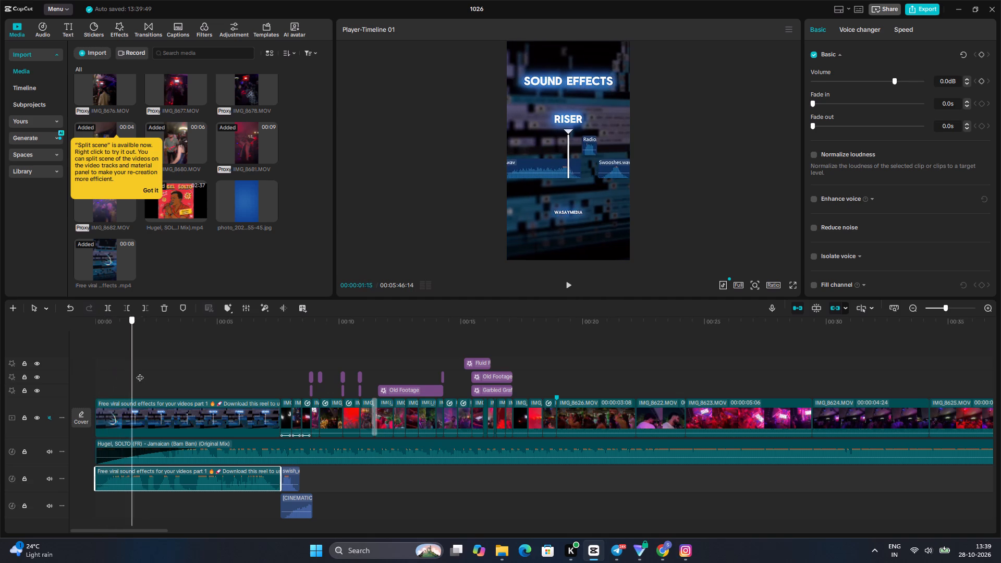
drag(140, 372, 143, 372)
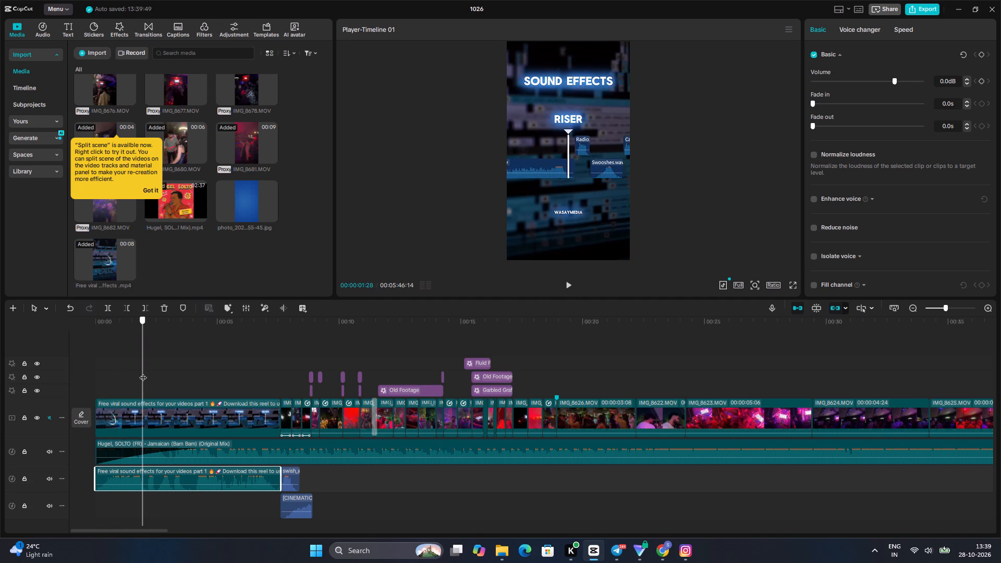
drag(143, 372, 145, 373)
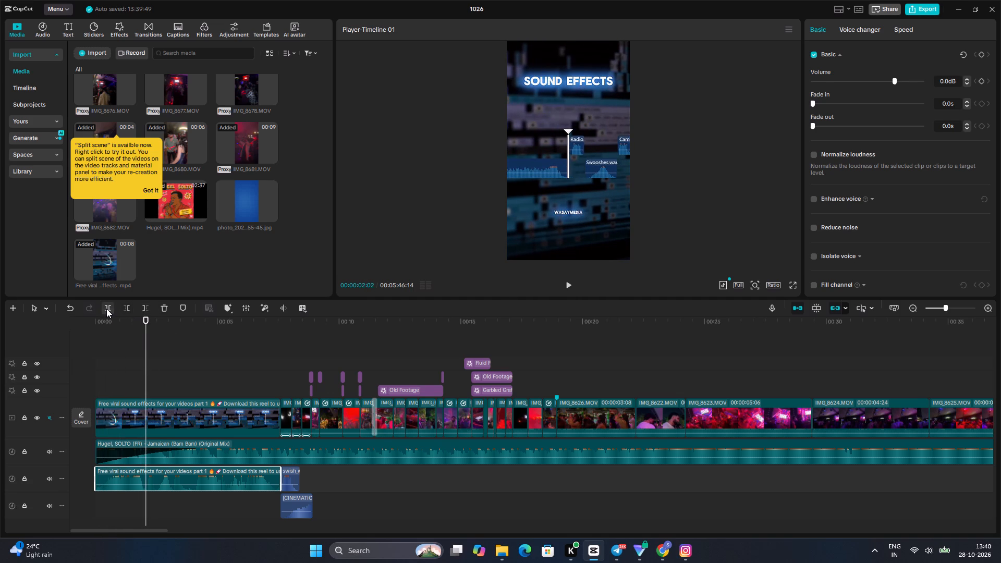
click(106, 309)
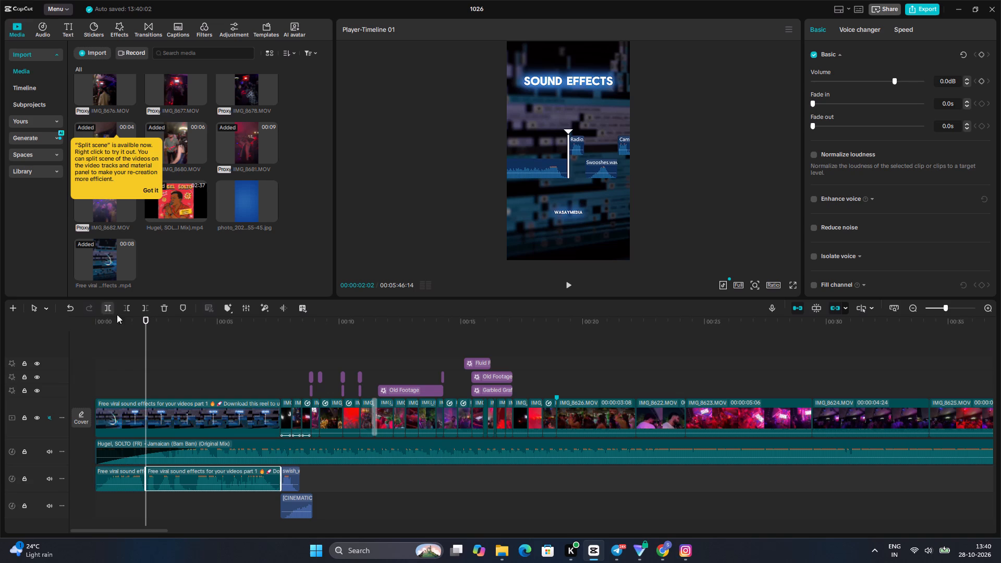
Split the remaining sound effects audio at 00:00:02:14, between the radio and swooshes sounds.
drag(143, 356, 148, 356)
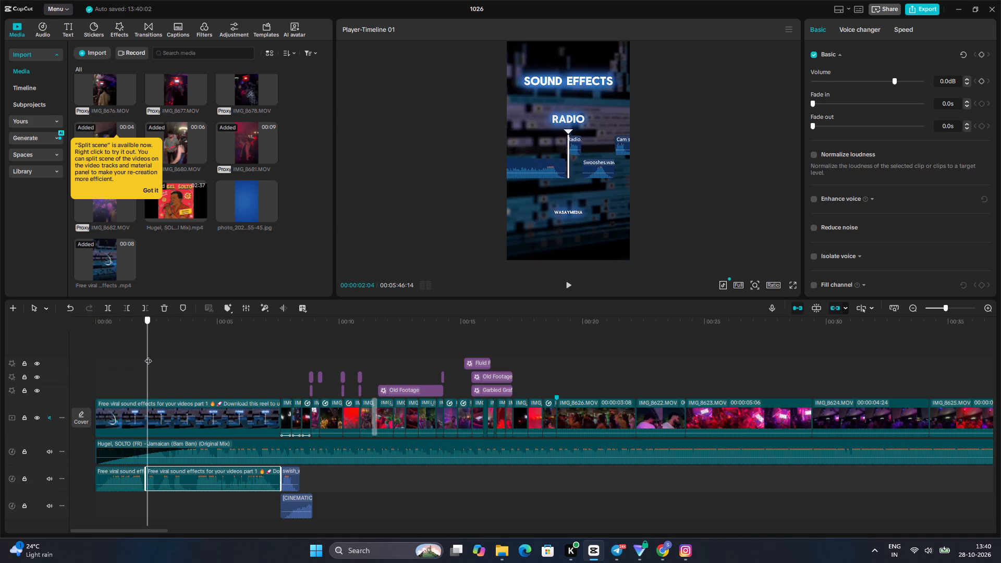
drag(148, 356, 155, 357)
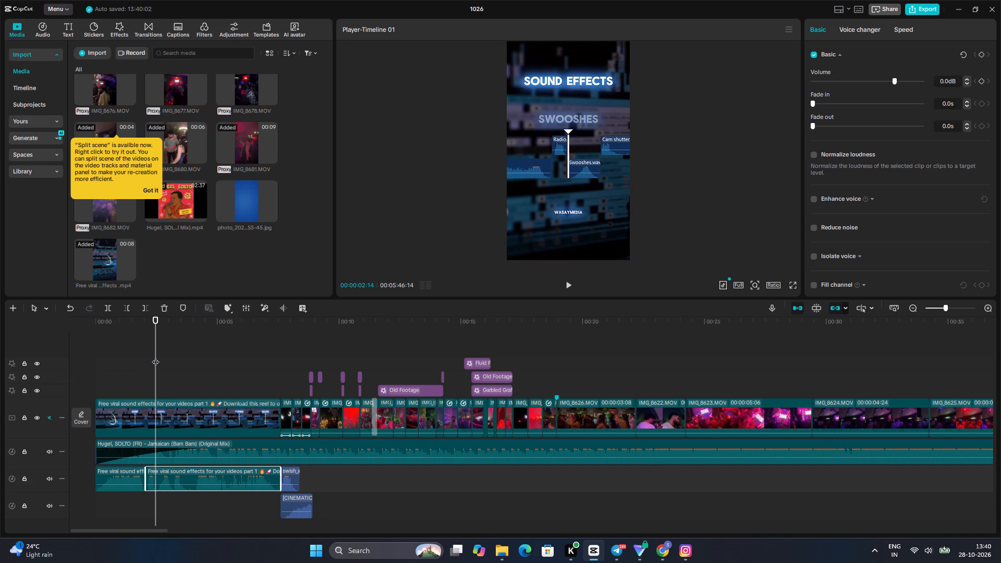
click(109, 305)
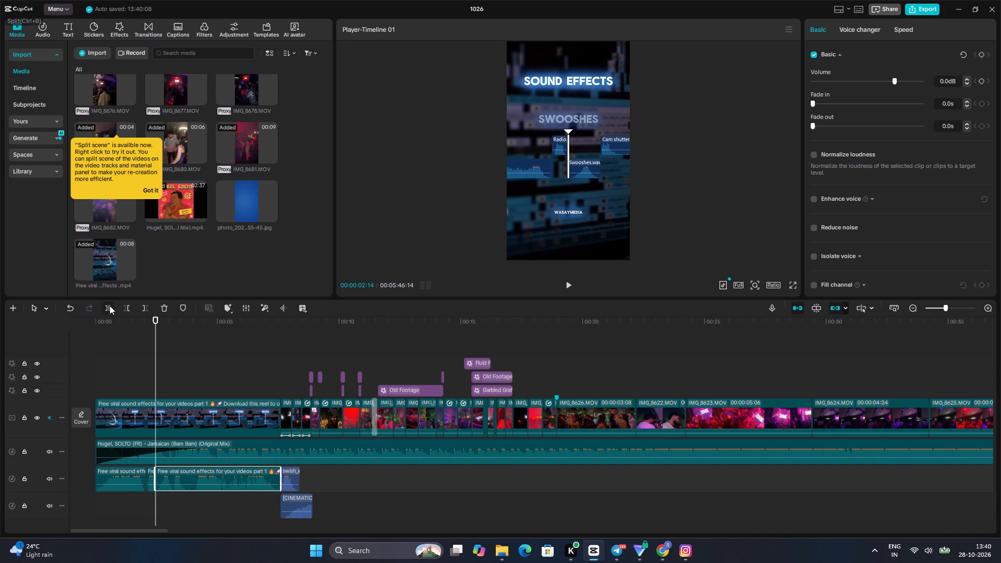
Split the remaining sound effects audio at 00:00:03:07, between the swooshes and camera shutter sounds.
drag(155, 354, 160, 354)
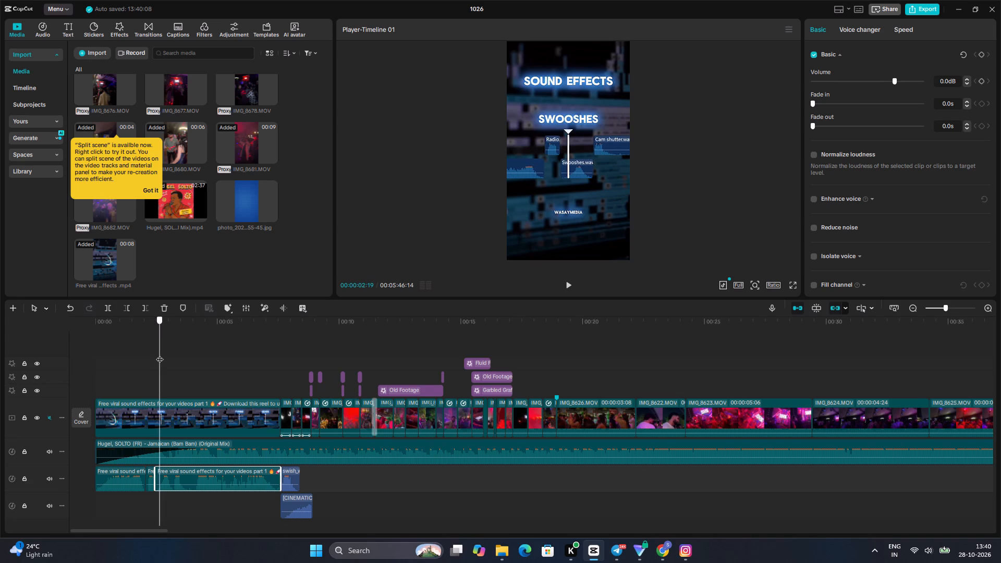
drag(160, 354, 161, 354)
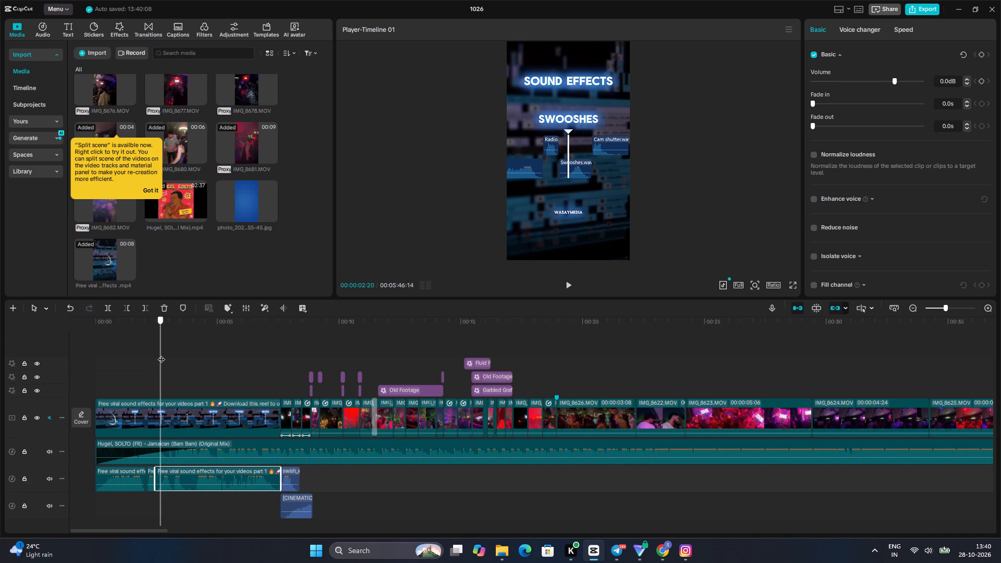
drag(161, 354, 170, 352)
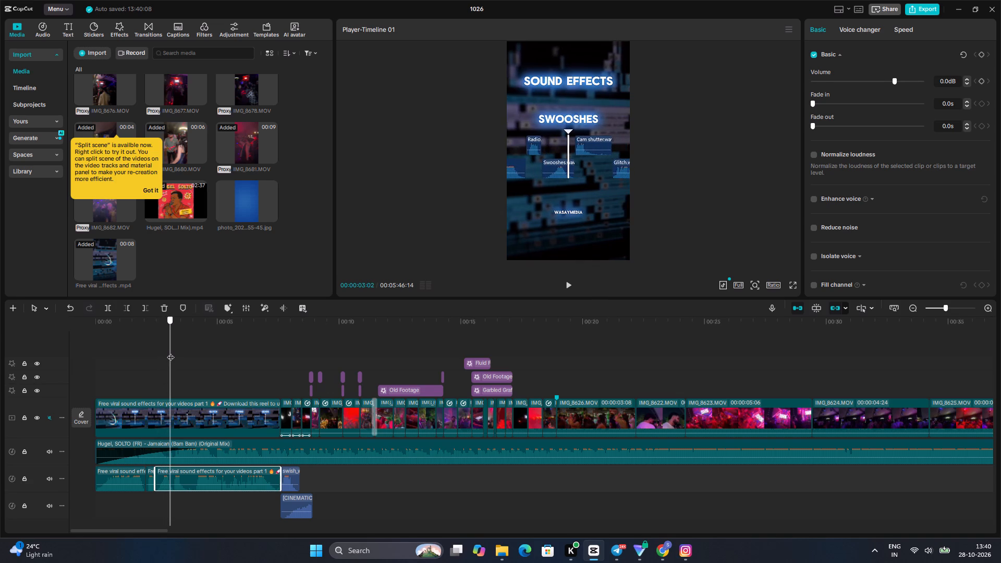
drag(170, 352, 171, 351)
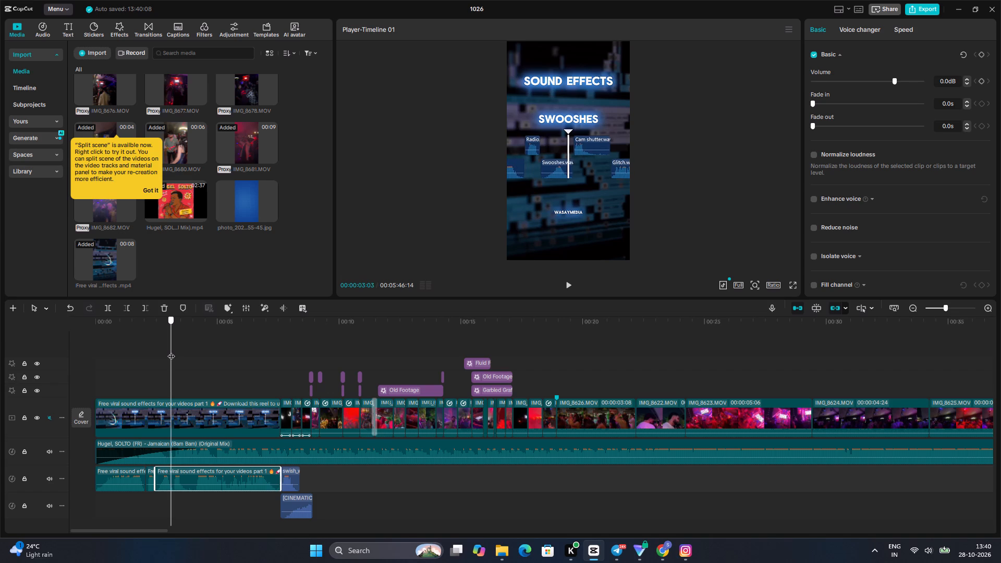
drag(171, 351, 174, 352)
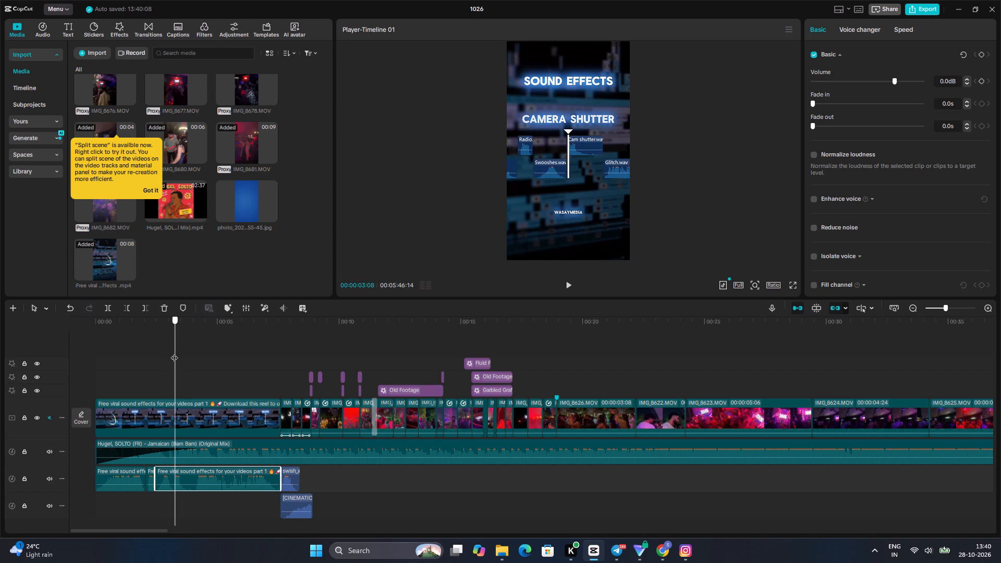
drag(174, 352, 174, 353)
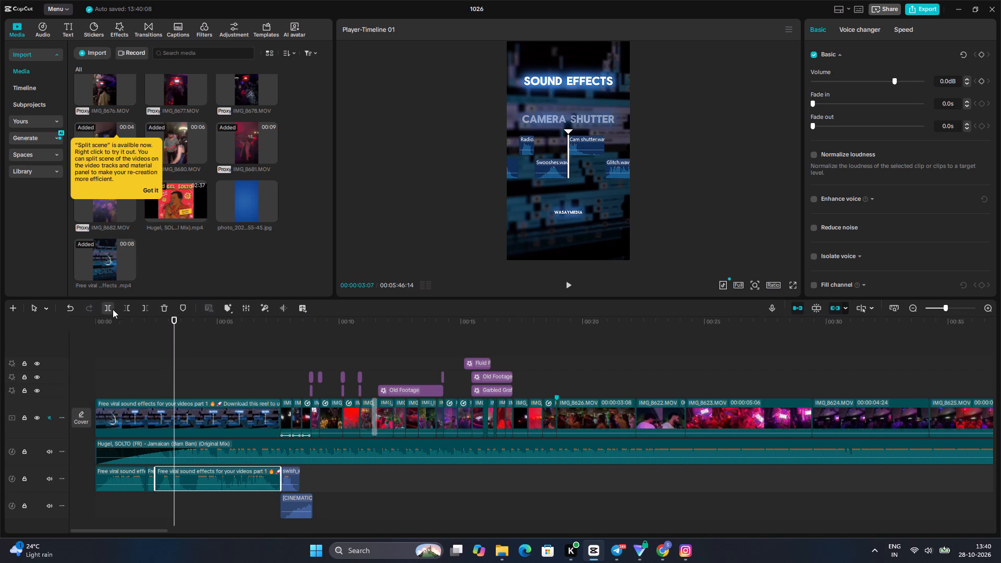
click(111, 310)
Split the remaining sound effects audio at 00:00:04:05, between the camera shutter and glitch sounds.
drag(175, 344, 195, 344)
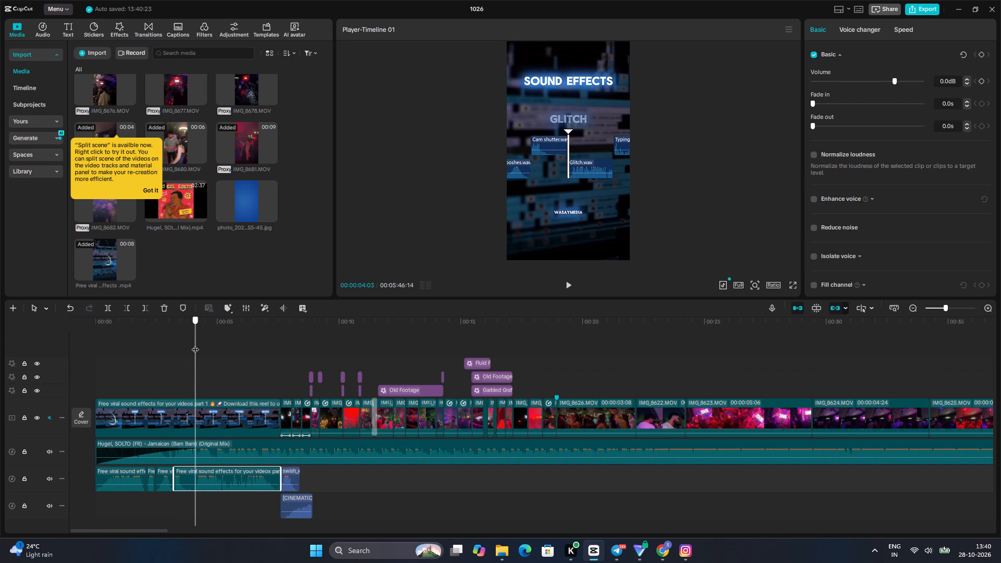
drag(195, 344, 197, 344)
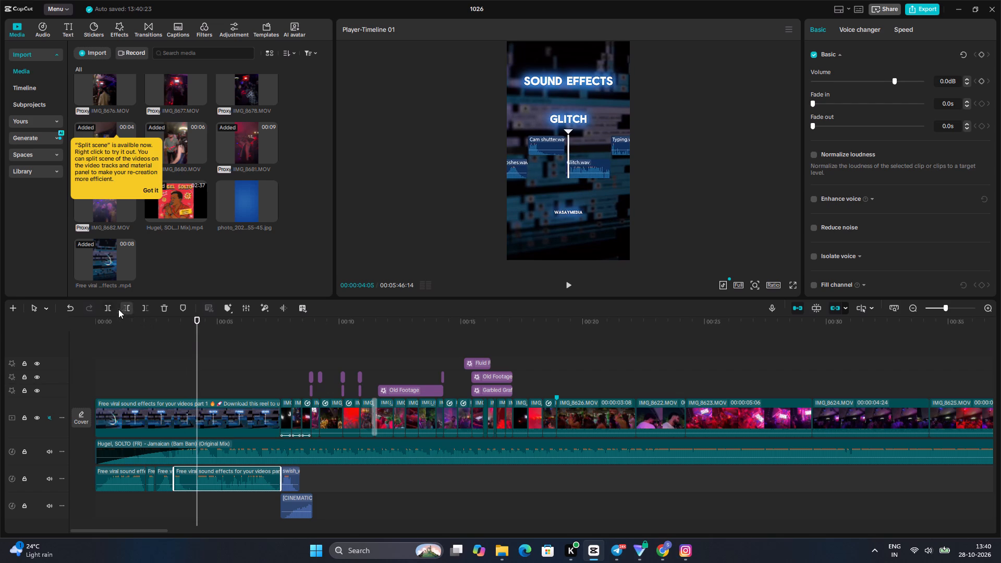
click(106, 307)
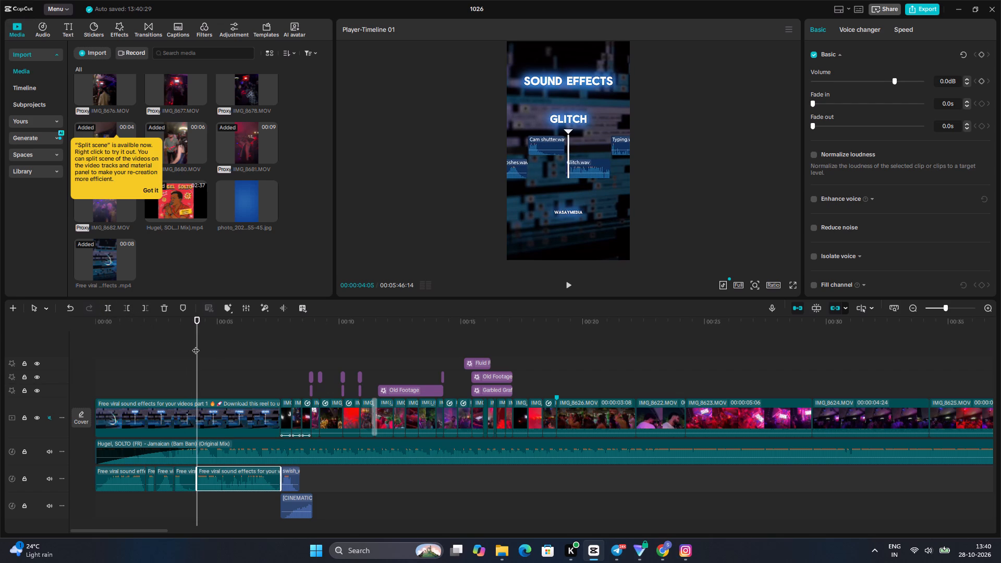
Split the remaining sound effects audio at 00:00:05:05, between the glitch and typing sounds.
drag(196, 345, 219, 345)
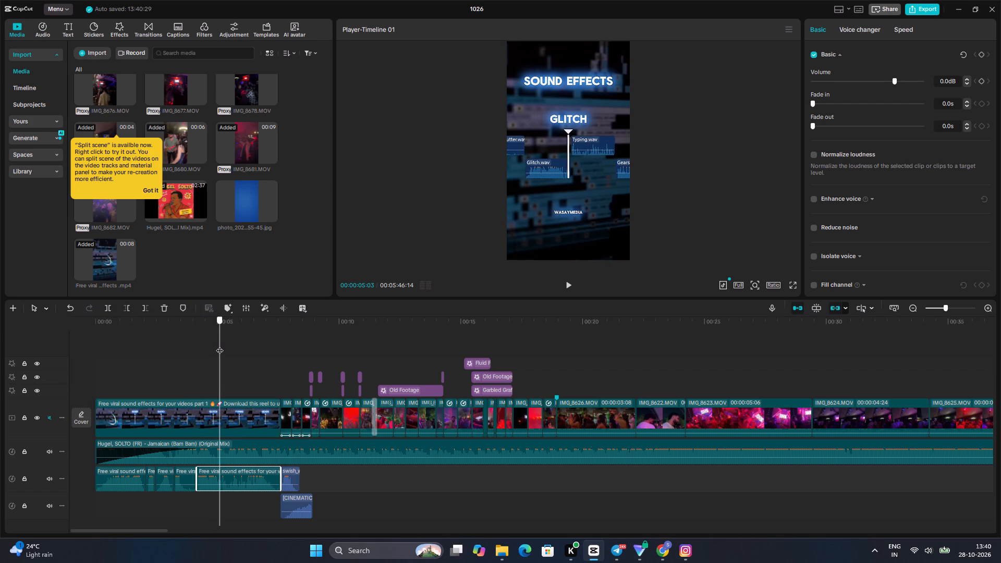
drag(219, 345, 221, 345)
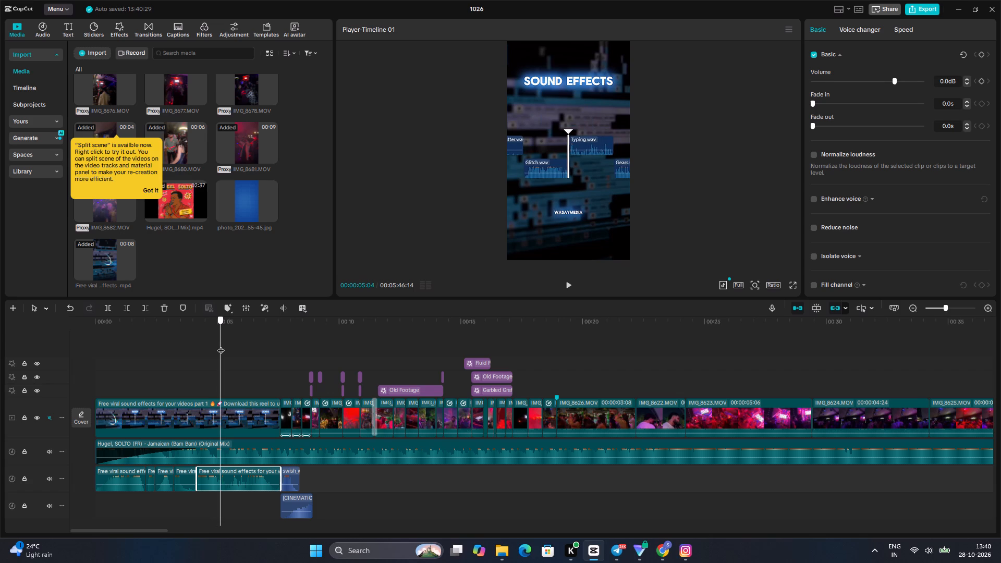
drag(221, 345, 220, 348)
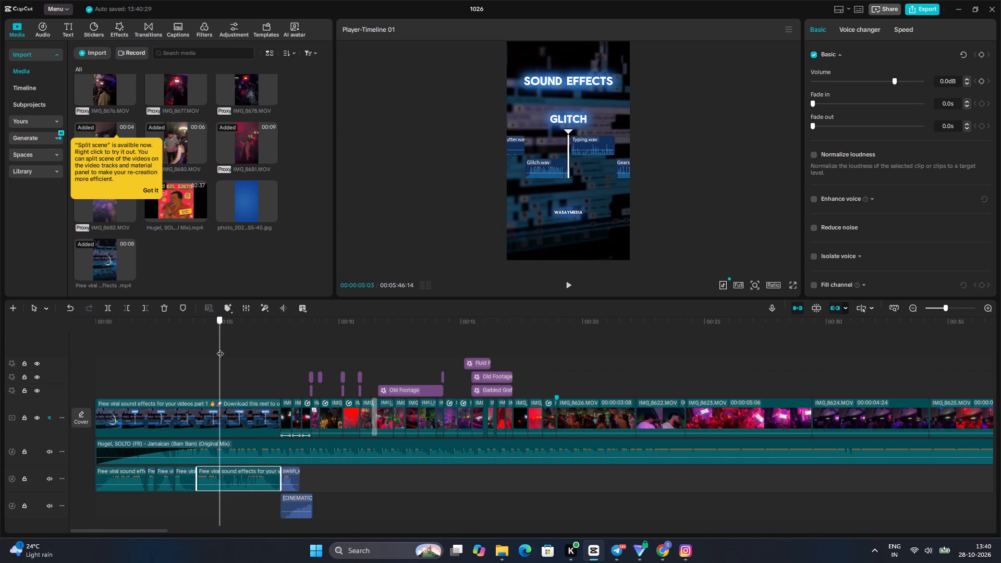
drag(220, 348, 222, 348)
click(104, 307)
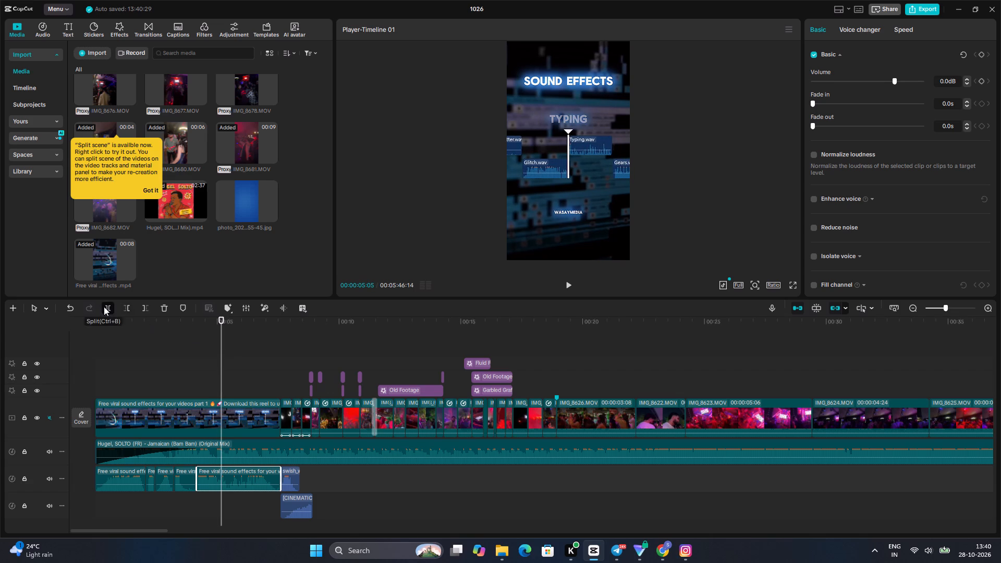
Split the remaining sound effects audio at 00:00:06:07, between the typing and gears sounds.
drag(222, 355, 238, 357)
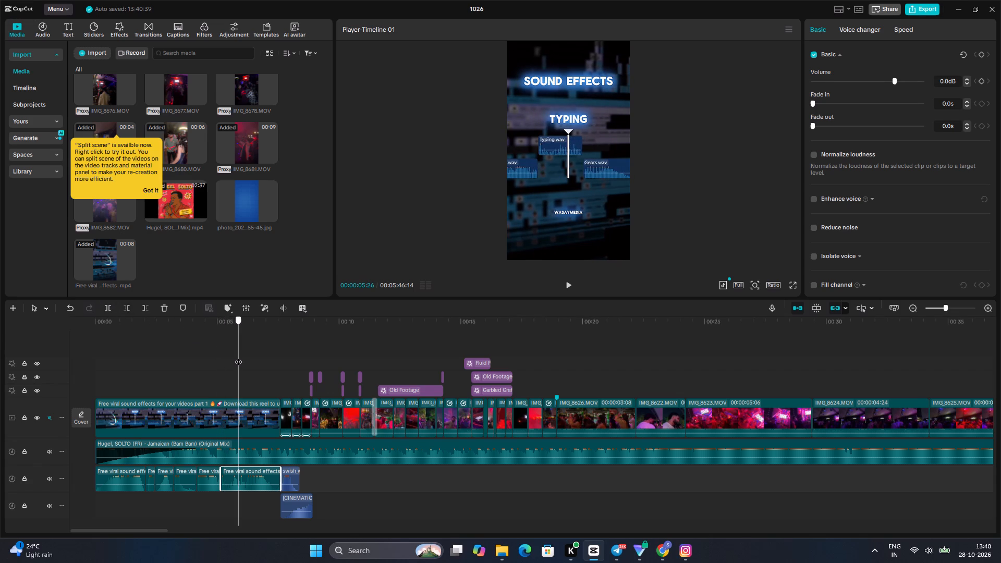
drag(238, 357, 245, 357)
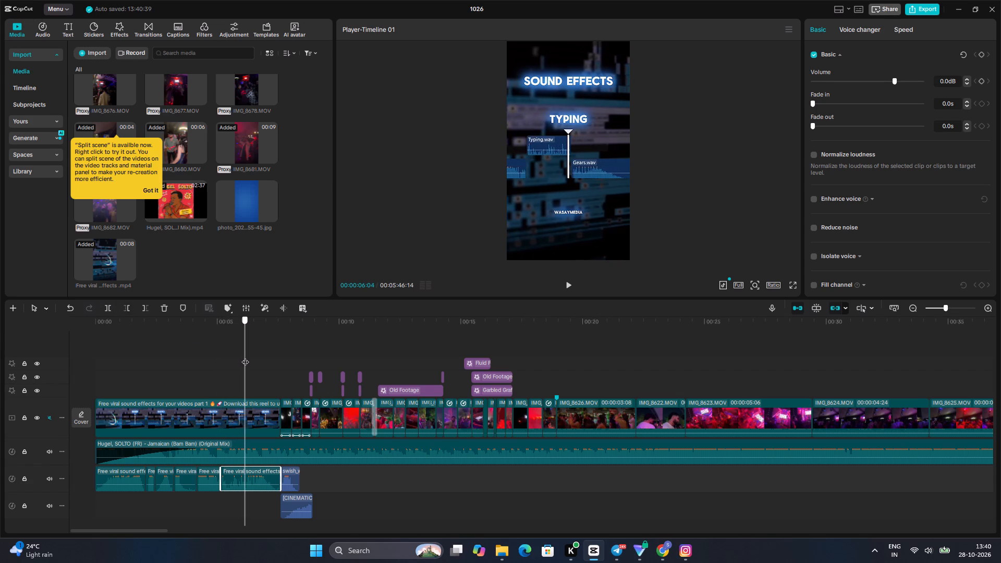
drag(245, 357, 247, 357)
click(105, 304)
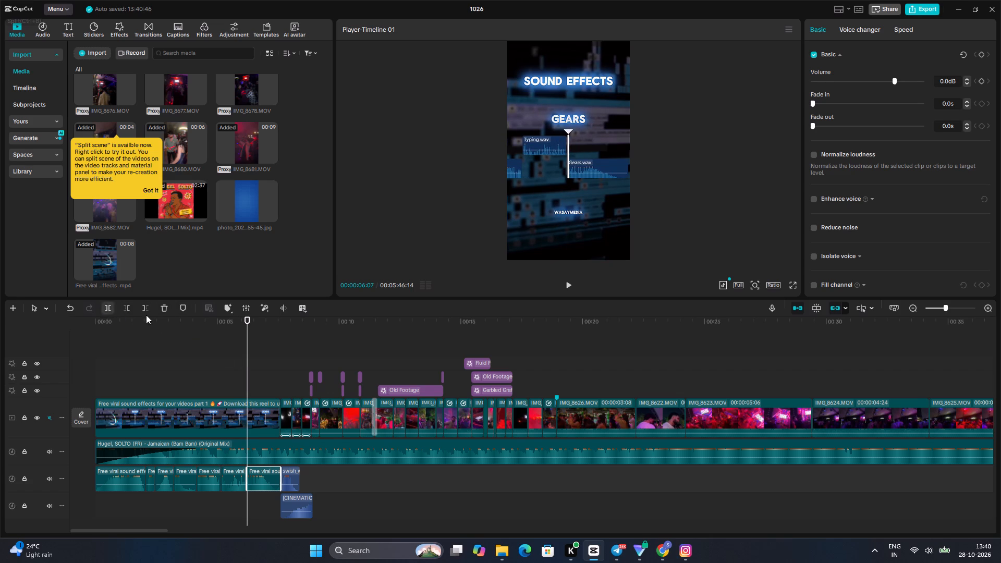
Move the riser sound, the first piece of the sound effects audio, out to about 00:00:10 on its track.
drag(246, 365, 261, 368)
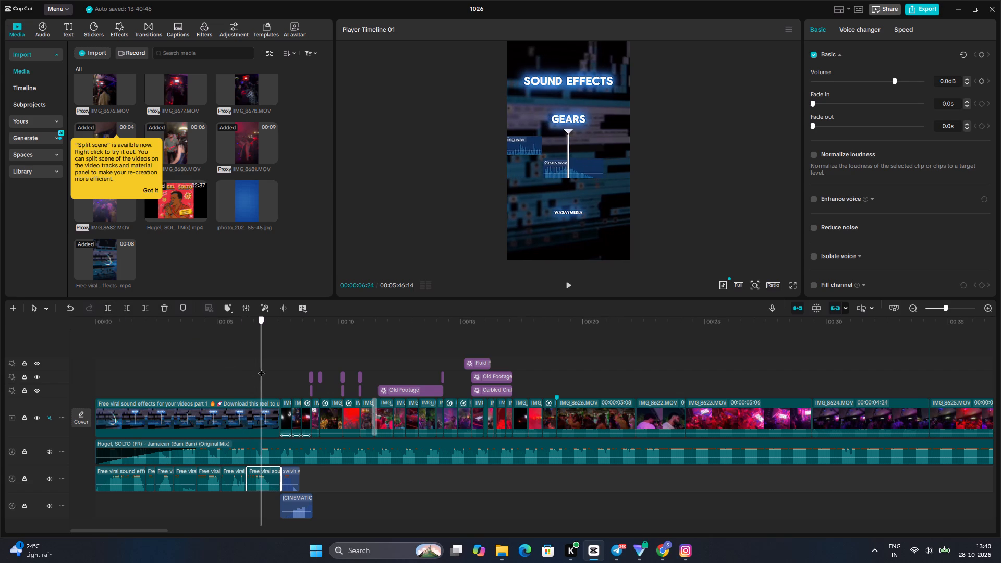
drag(261, 368, 282, 368)
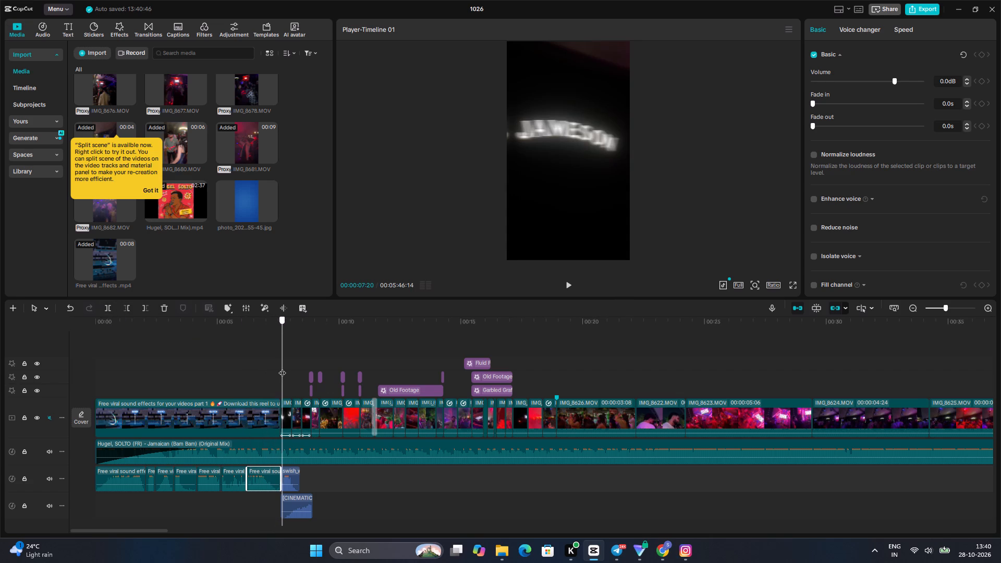
drag(282, 368, 276, 368)
ctrl+scroll(414, 478, down, 4)
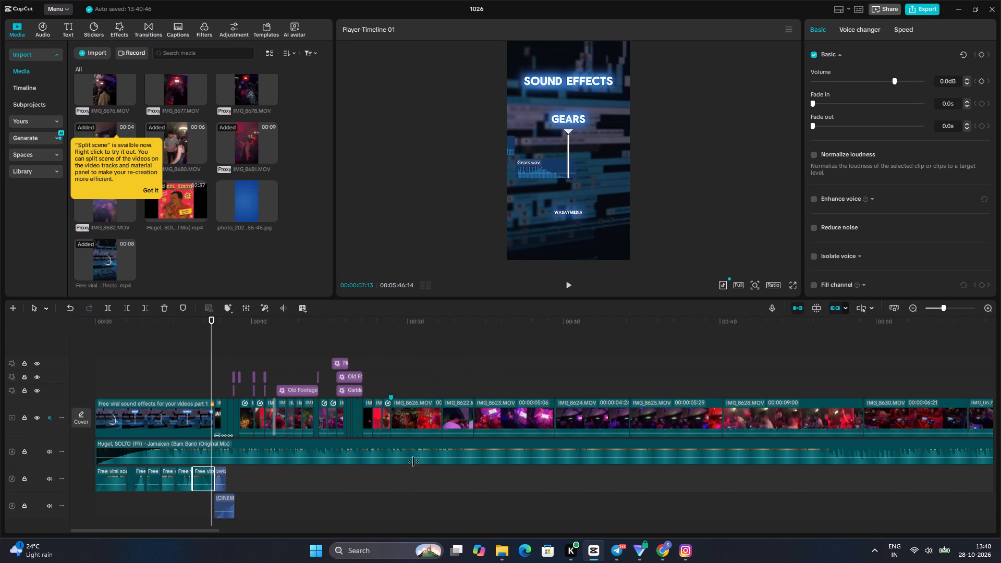
ctrl+scroll(328, 426, up, 6)
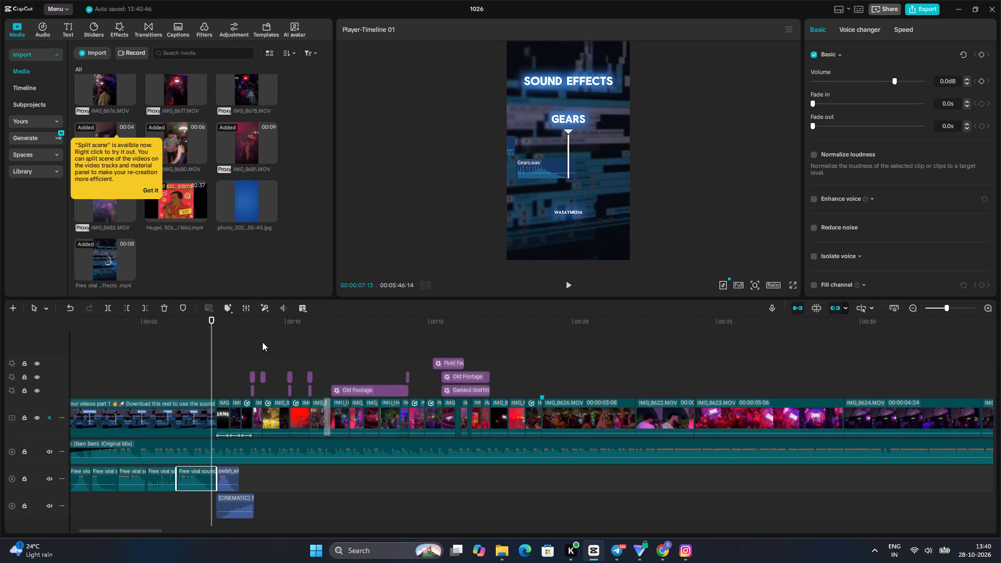
drag(214, 353, 51, 398)
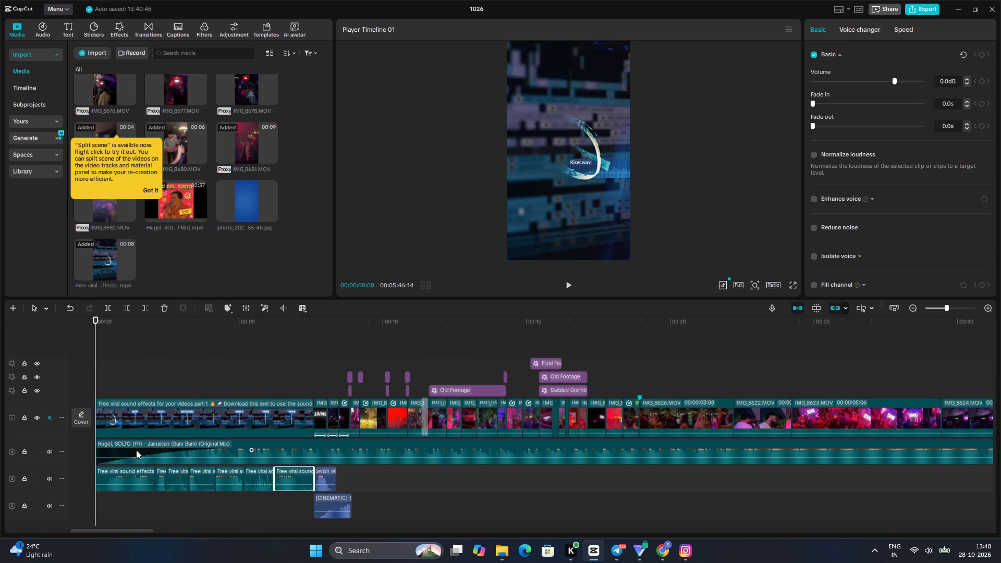
drag(124, 482, 375, 494)
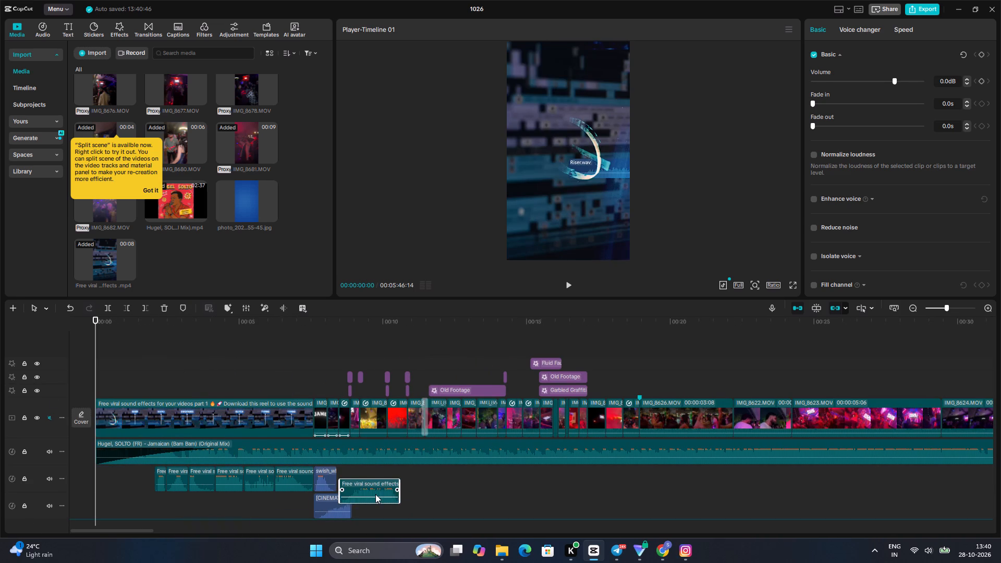
drag(375, 494, 411, 487)
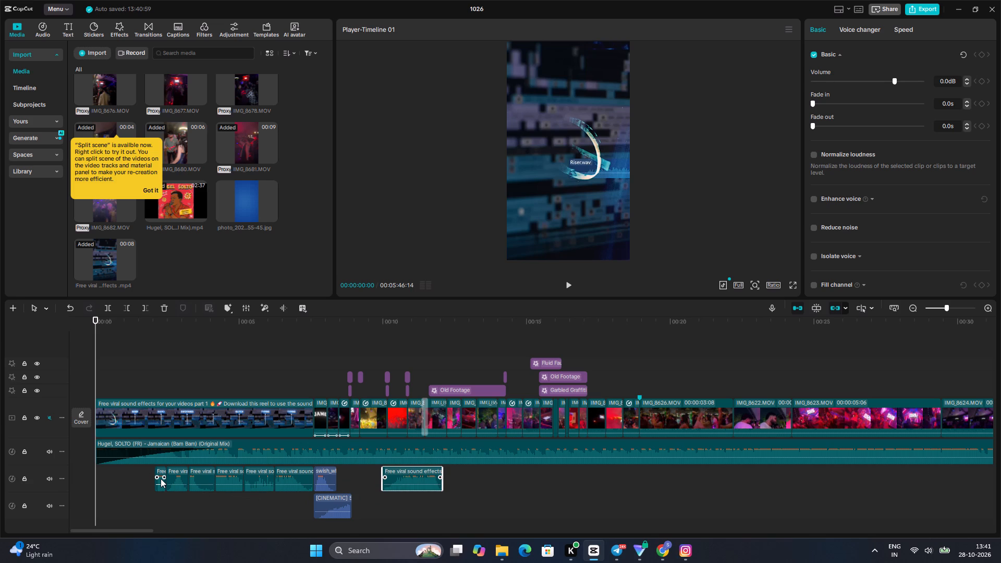
Move the radio and swooshes sounds together past the riser sound, to about 00:00:13, leaving the swooshes on the audio track below.
click(161, 479)
ctrl+click(175, 479)
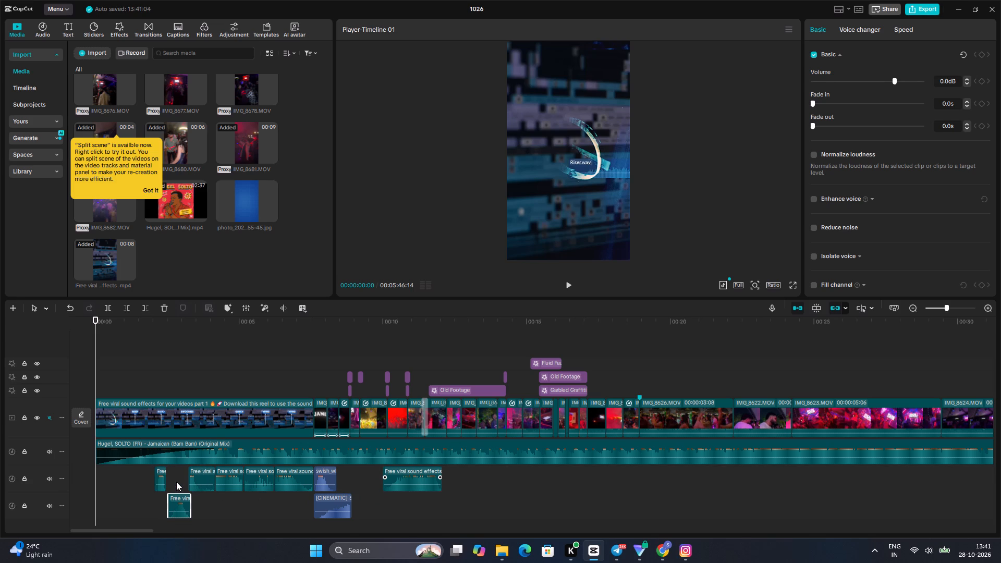
ctrl+click(160, 480)
ctrl+click(177, 501)
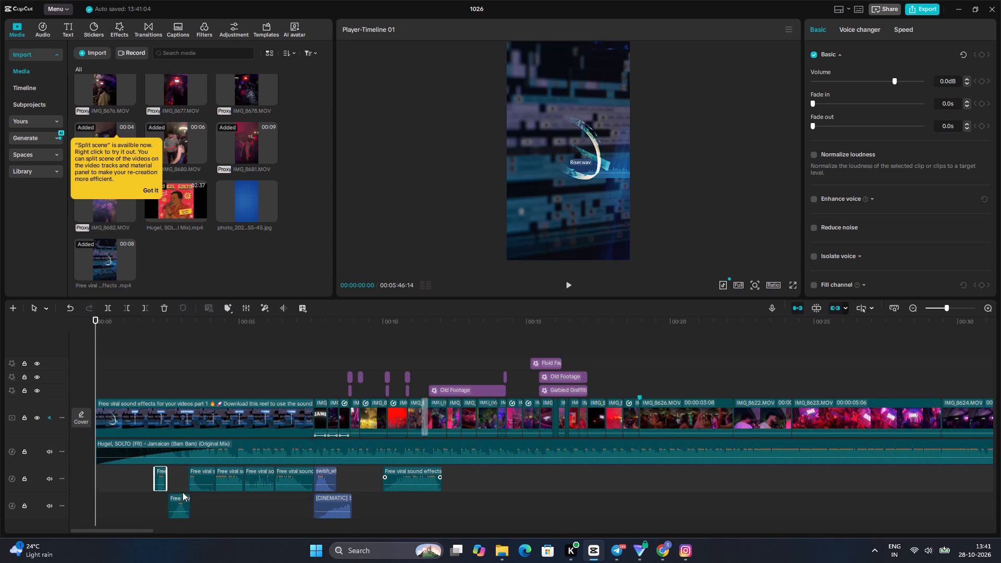
ctrl+click(175, 506)
drag(175, 506, 454, 495)
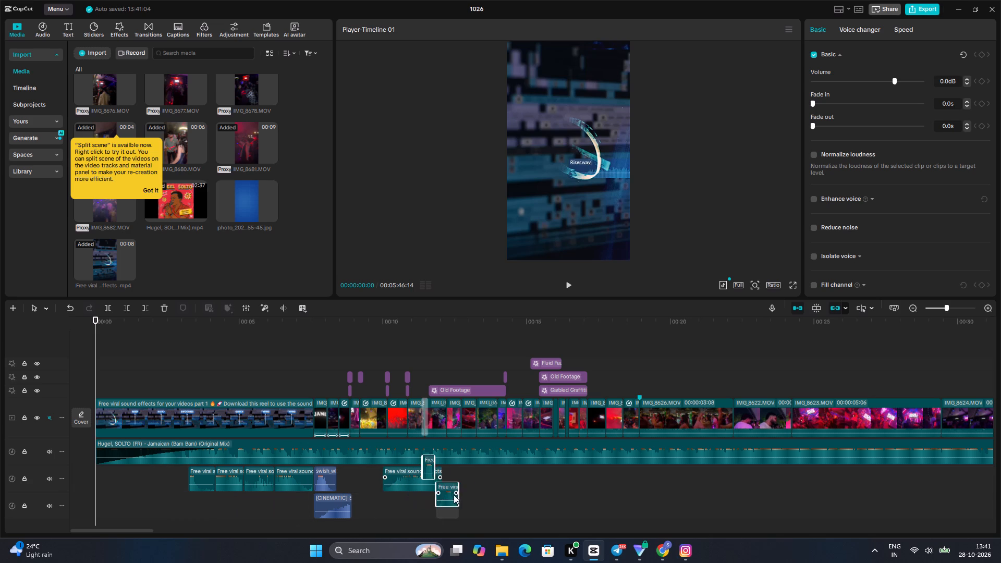
drag(454, 495, 483, 516)
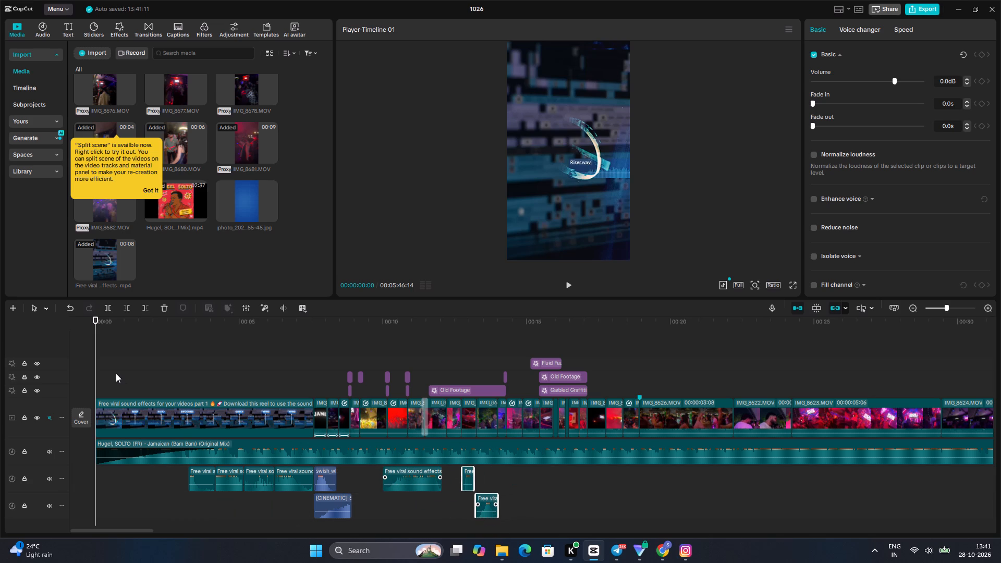
Delete the sound effects reel video clip from the start of the main video track.
click(153, 421)
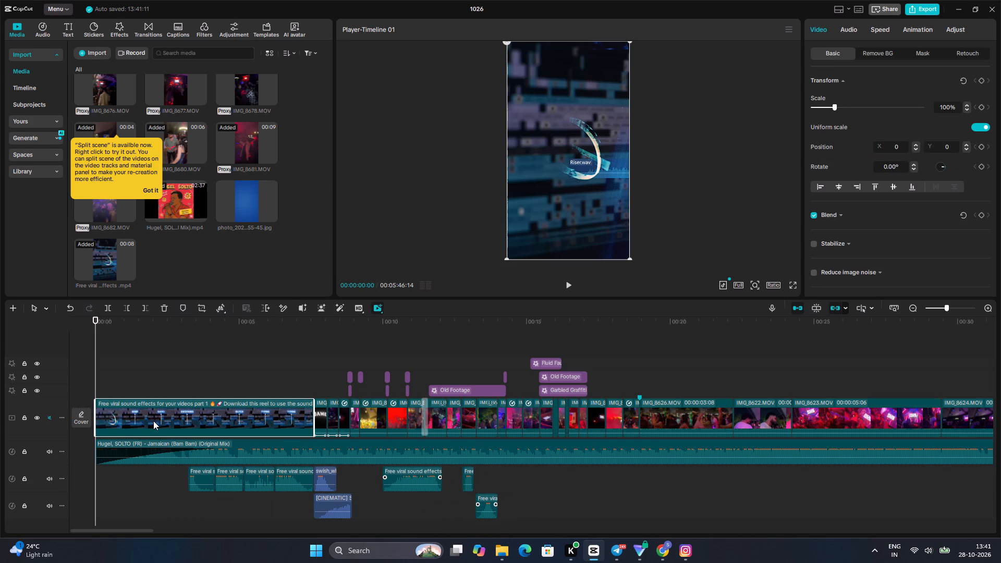
key(Delete)
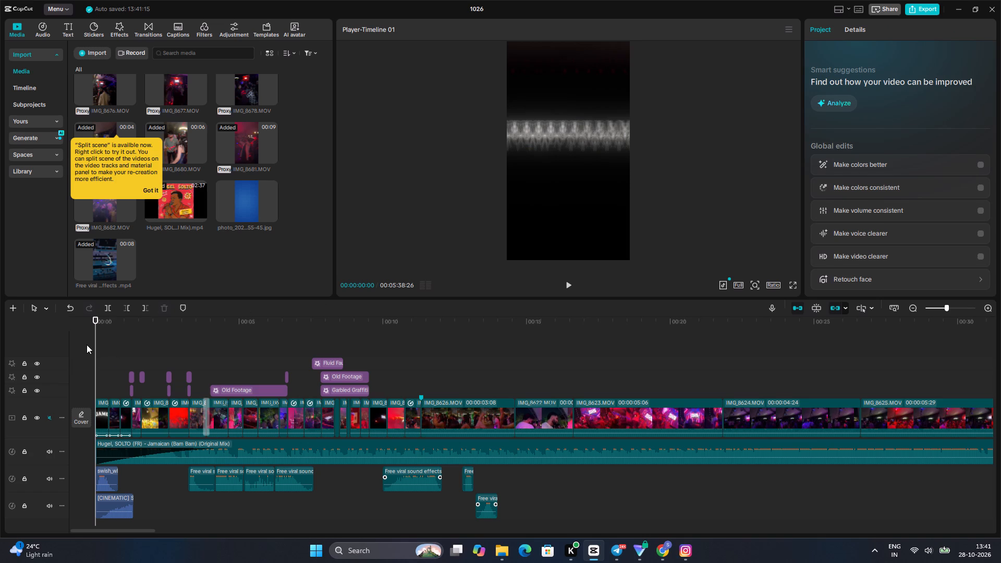
Shift the camera shutter sound slightly earlier, to about 00:00:03:03, and play that section against the video.
key(space)
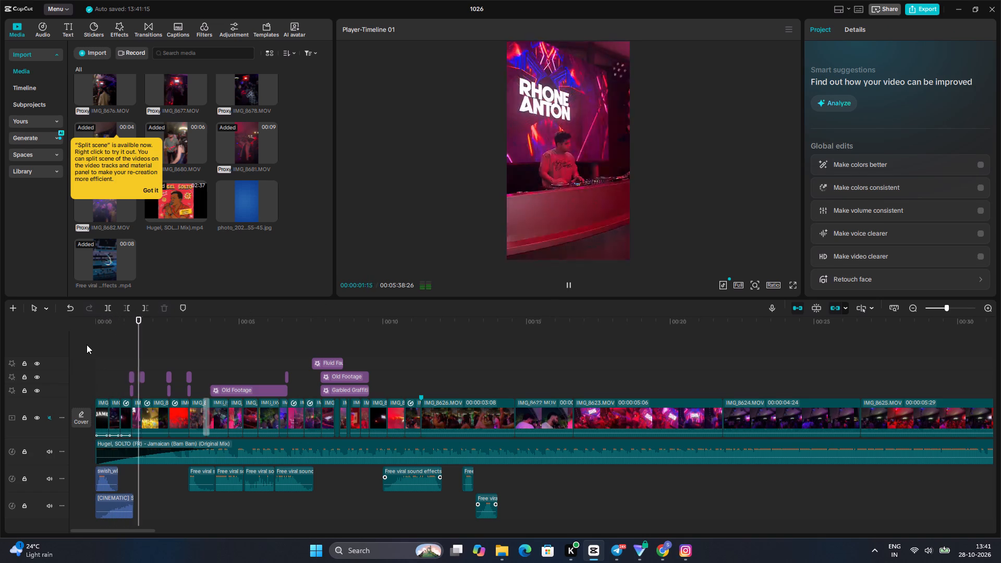
key(space)
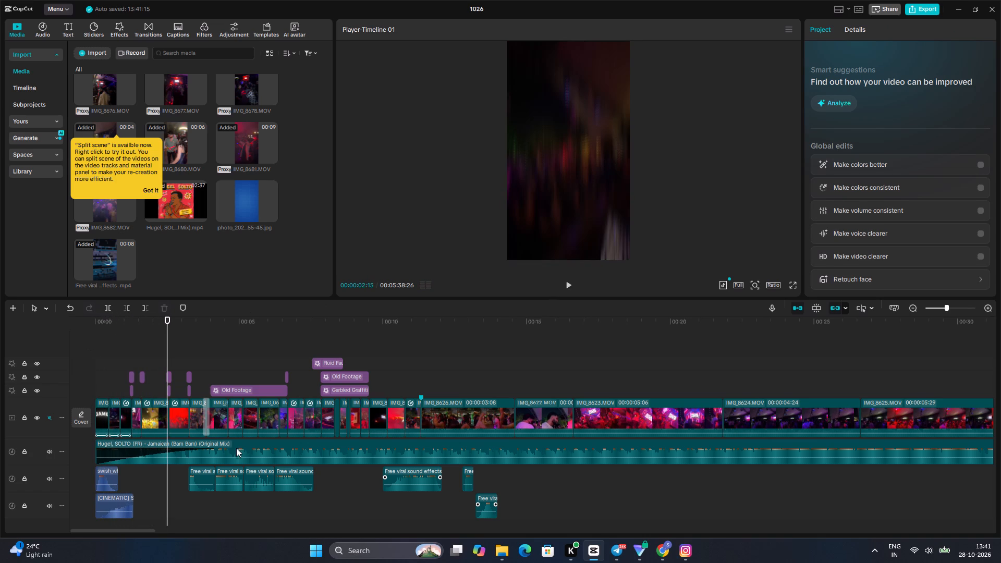
scroll(239, 465, down, 3)
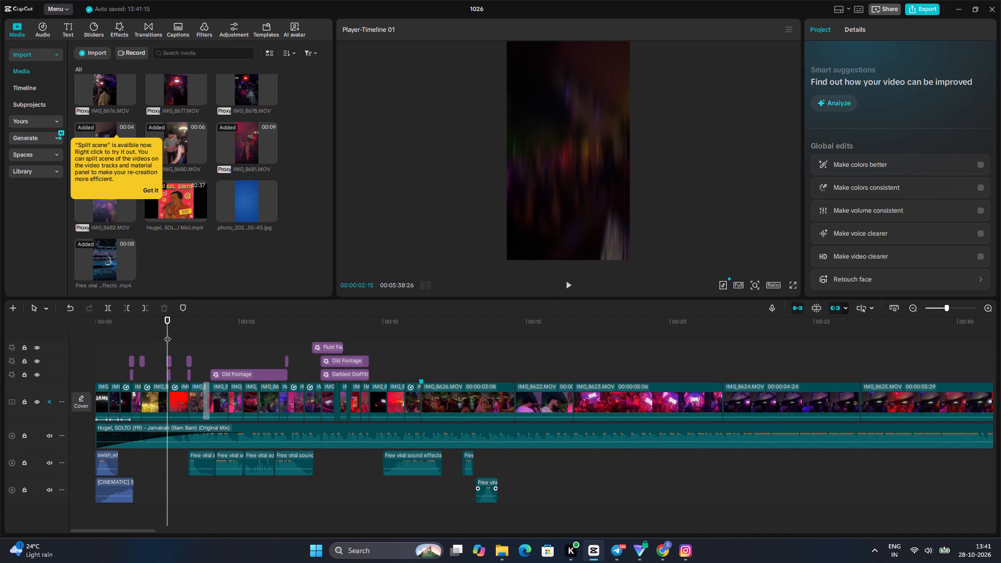
drag(167, 334, 69, 340)
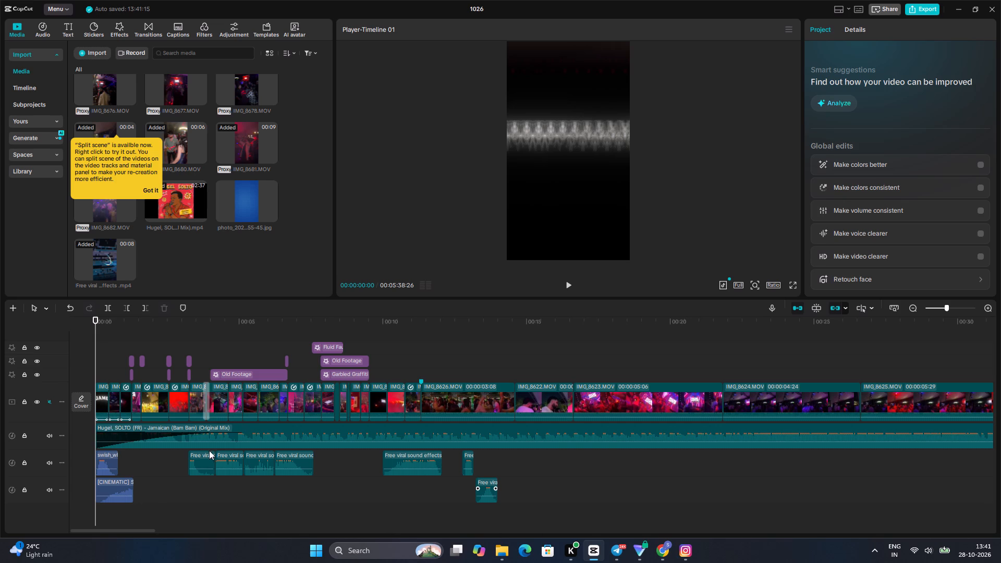
click(199, 467)
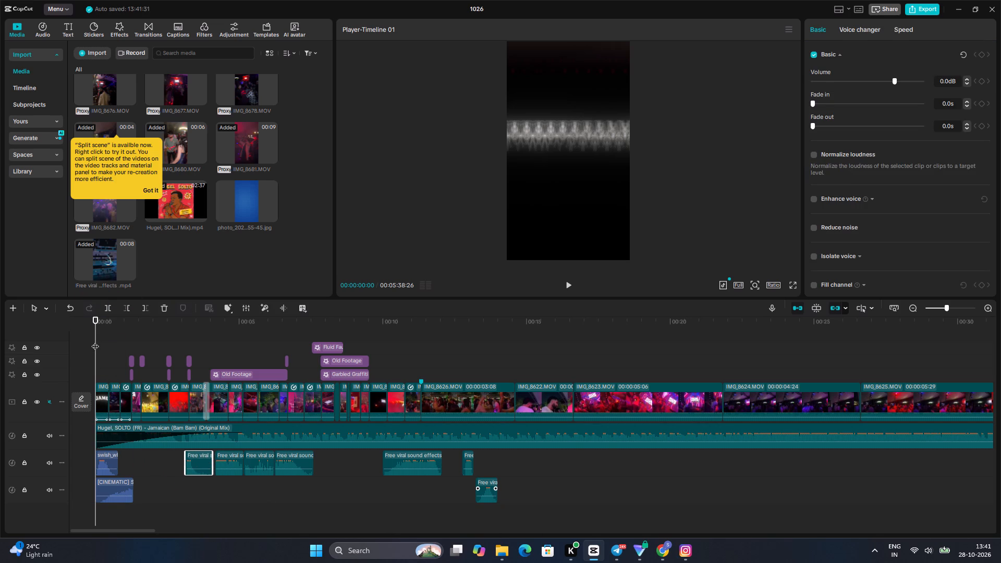
drag(95, 341, 184, 351)
key(space)
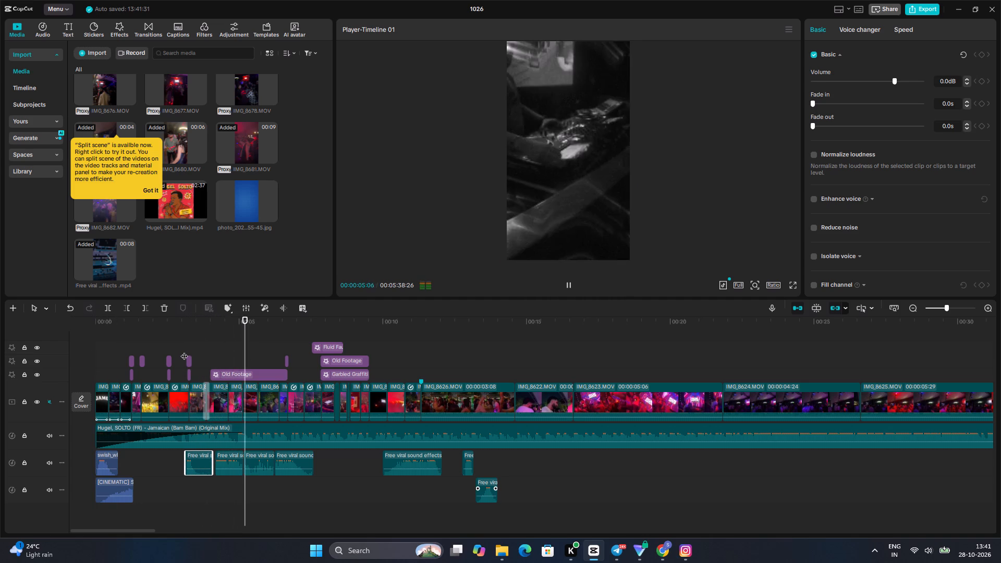
key(space)
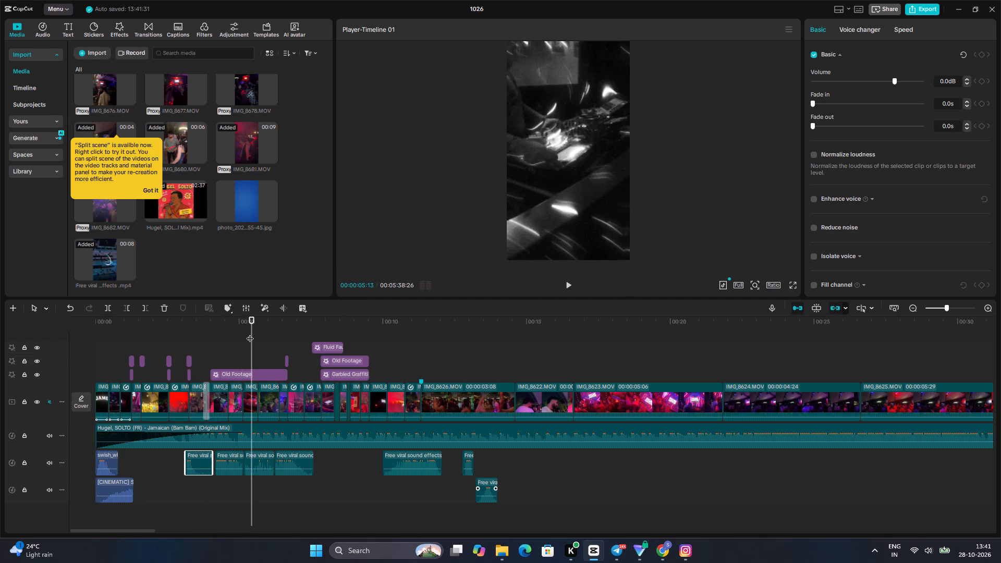
drag(250, 333, 185, 349)
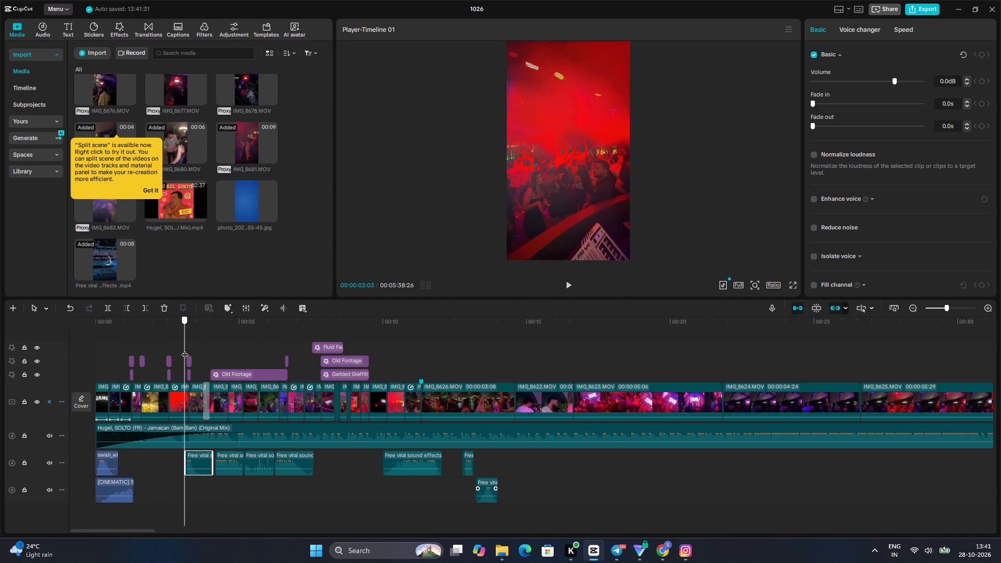
drag(185, 349, 185, 349)
Replace the CINEMATIC sound at the timeline start with the riser sound on a new audio track, and play the opening.
drag(407, 463, 368, 482)
drag(368, 482, 110, 519)
click(111, 489)
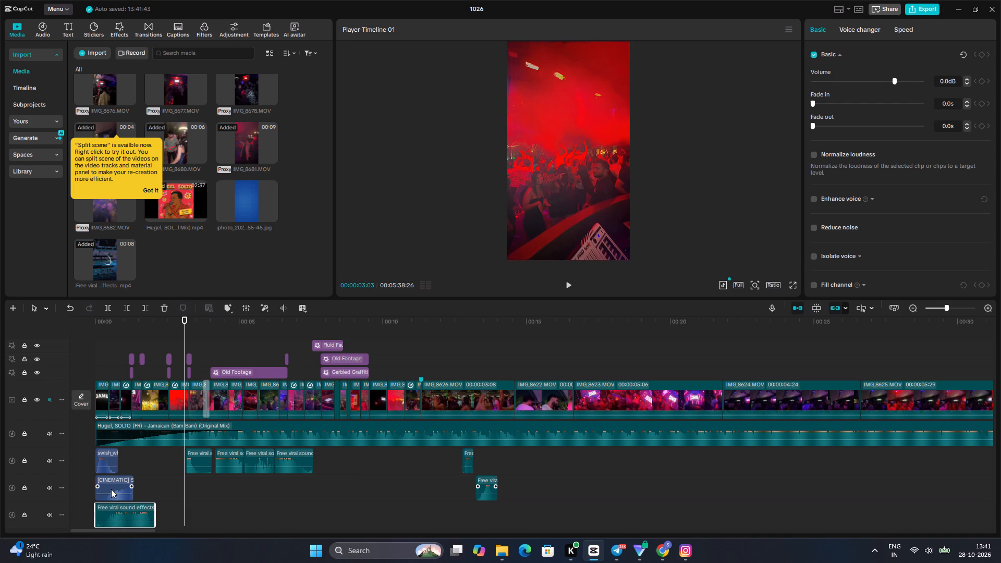
key(Delete)
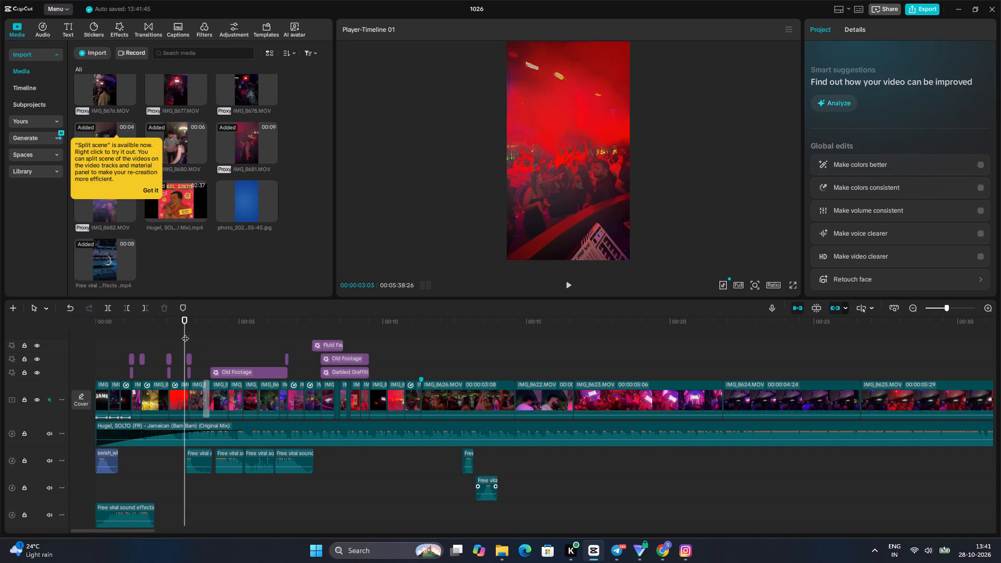
drag(182, 333, 0, 264)
key(space)
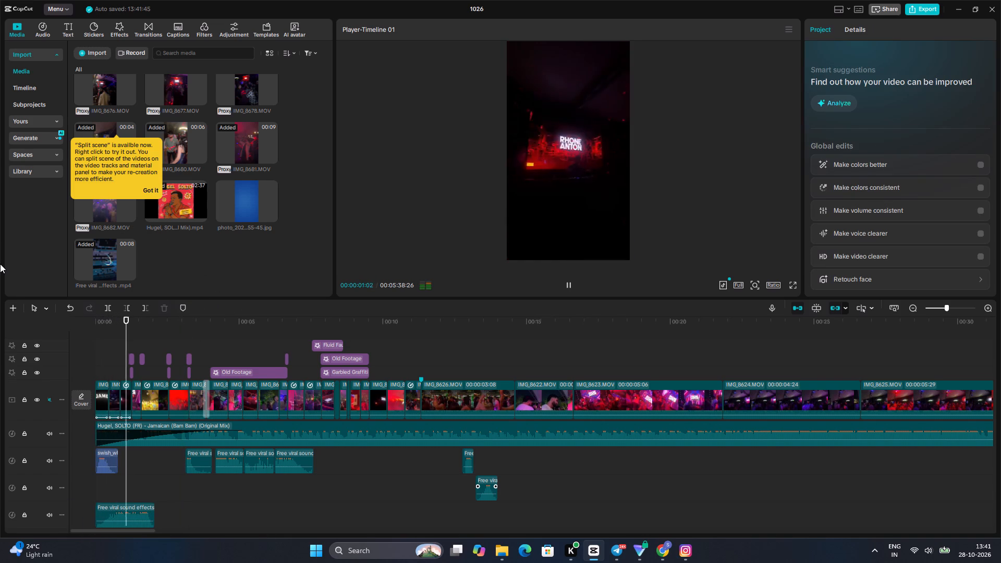
key(space)
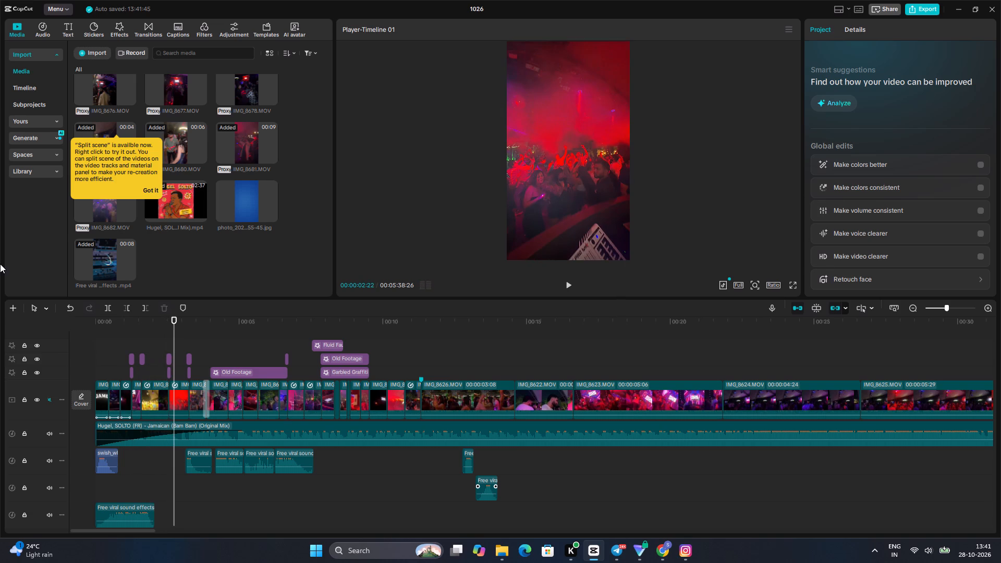
Move the swooshes sound back to about 00:00:01, on the audio track above the riser sound.
scroll(112, 409, down, 2)
click(140, 486)
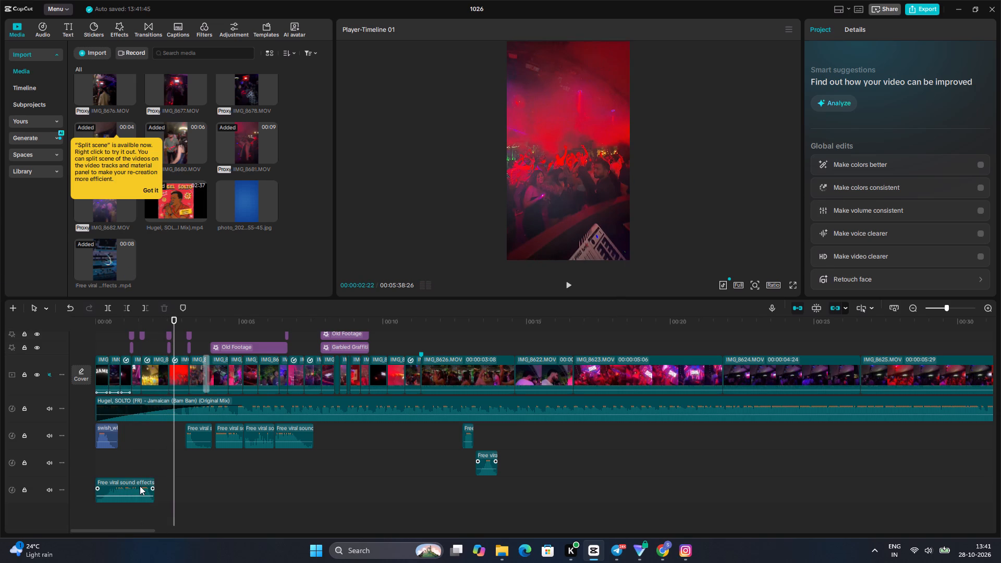
drag(175, 324, 99, 333)
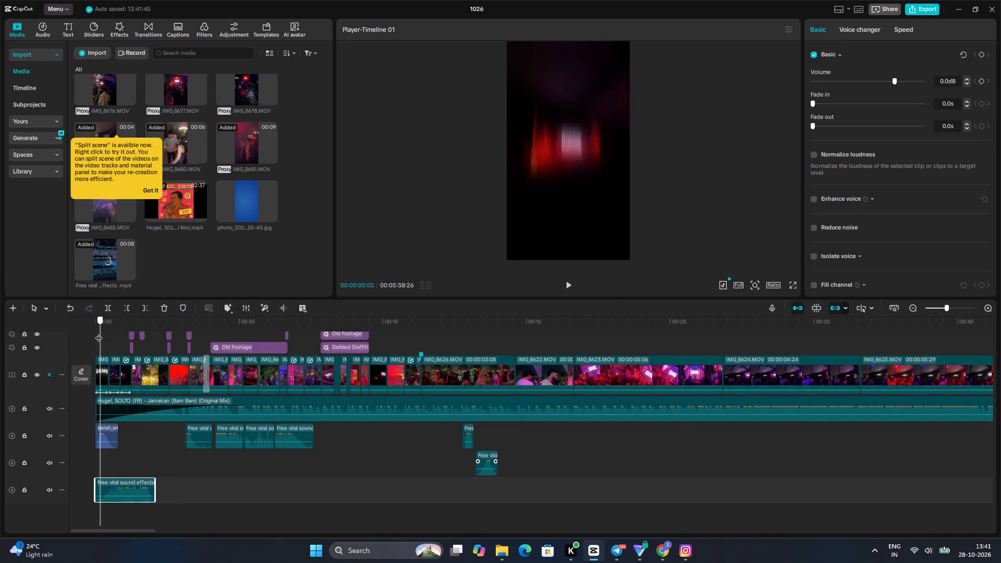
drag(99, 333, 487, 450)
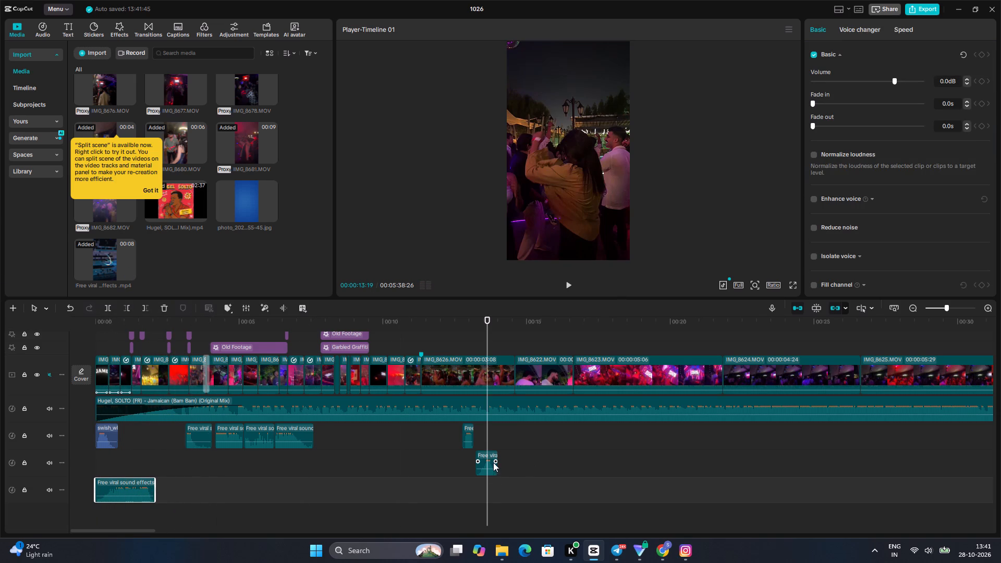
drag(486, 459, 133, 463)
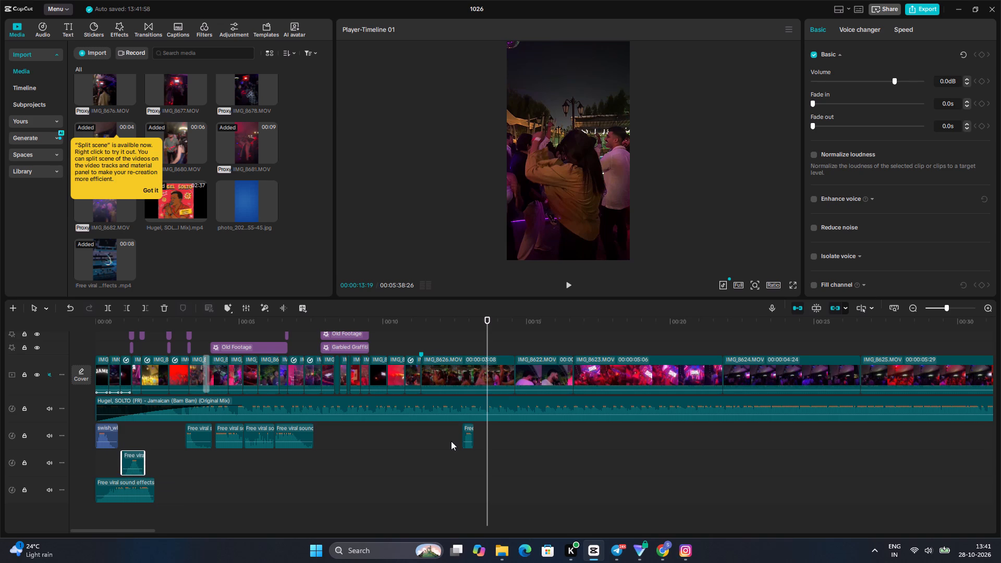
Move the short sound effect near 00:00:13 back to just after 00:00:01 on the same audio track, and play the opening.
click(473, 433)
drag(469, 430, 137, 436)
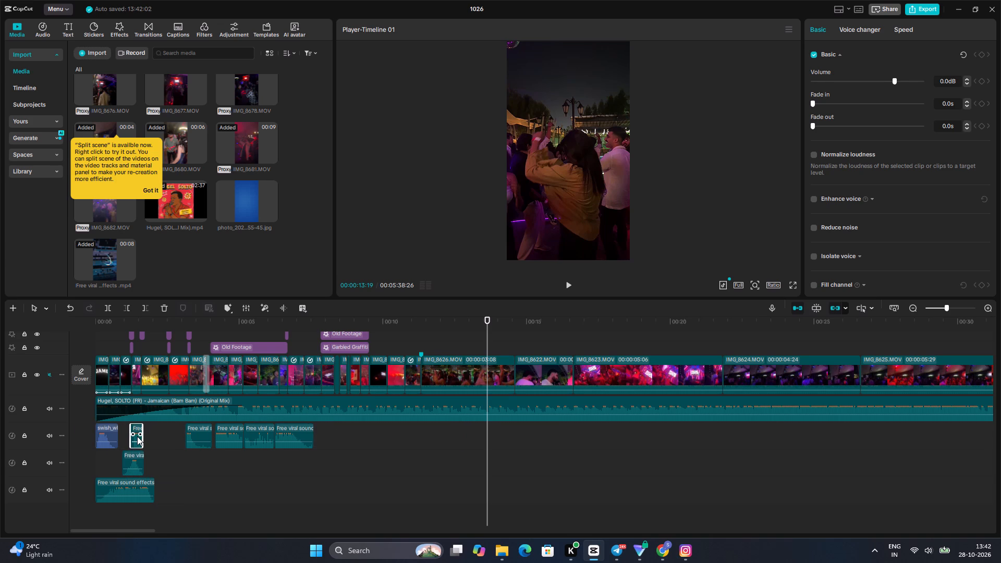
drag(487, 335, 0, 381)
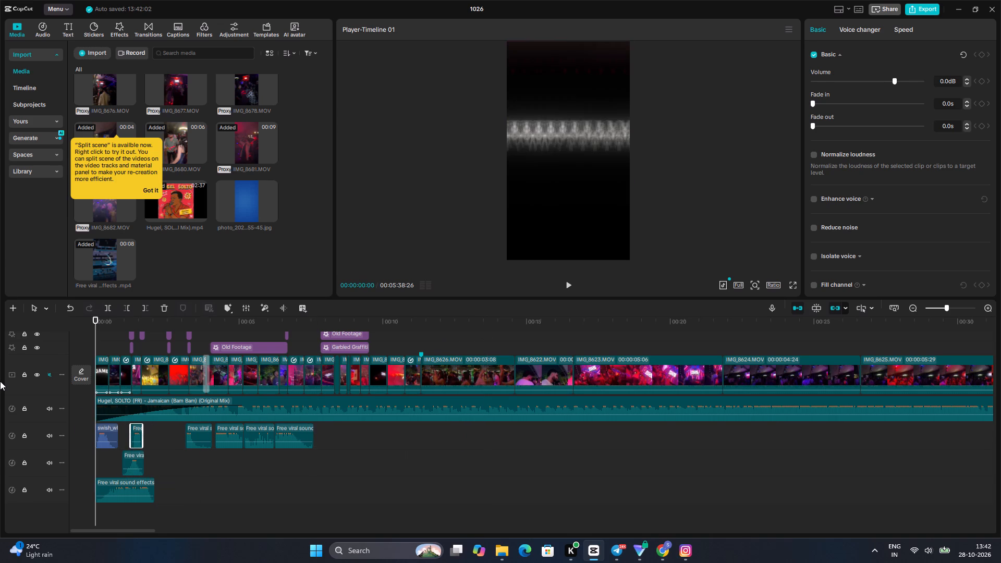
key(space)
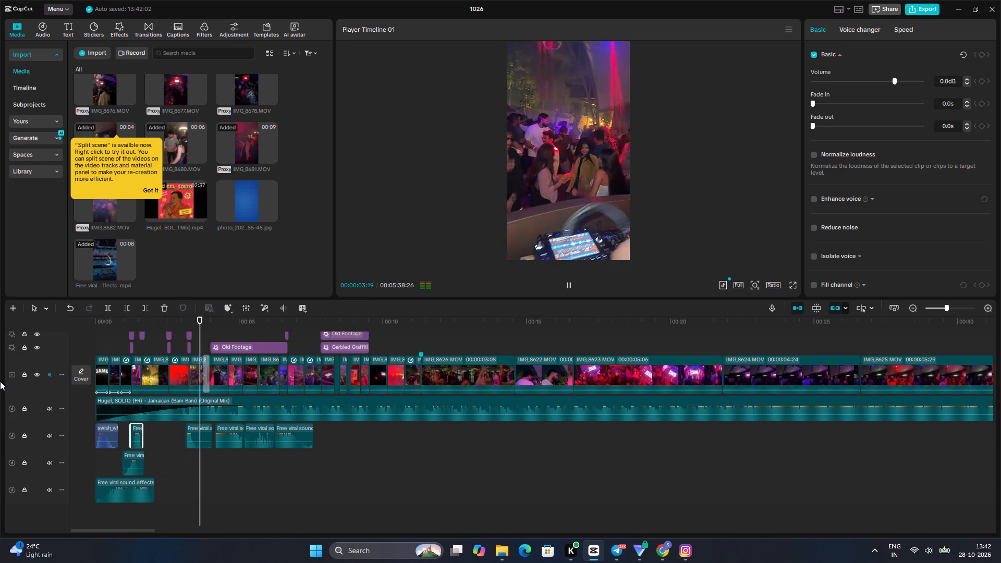
key(space)
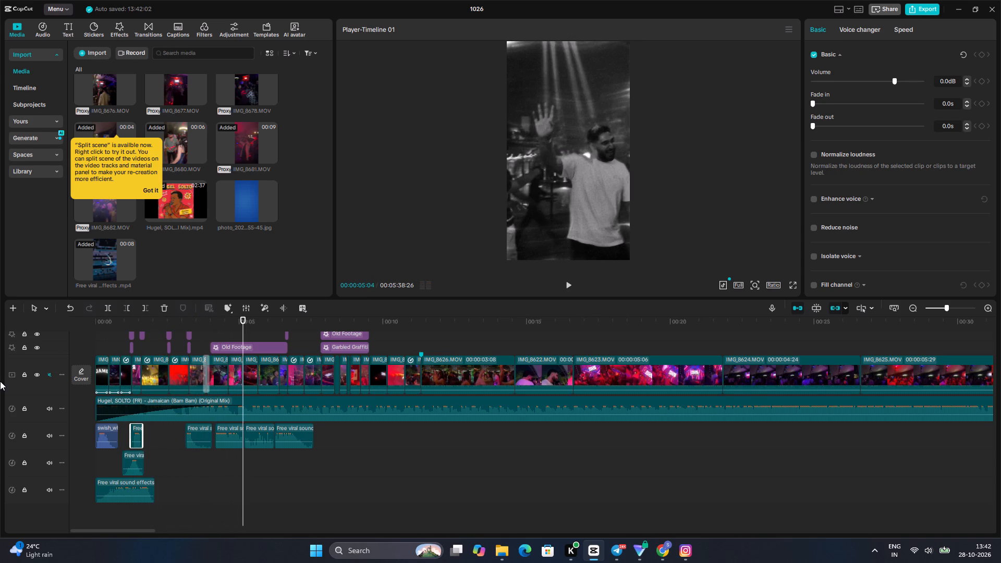
scroll(167, 461, down, 4)
scroll(167, 461, up, 4)
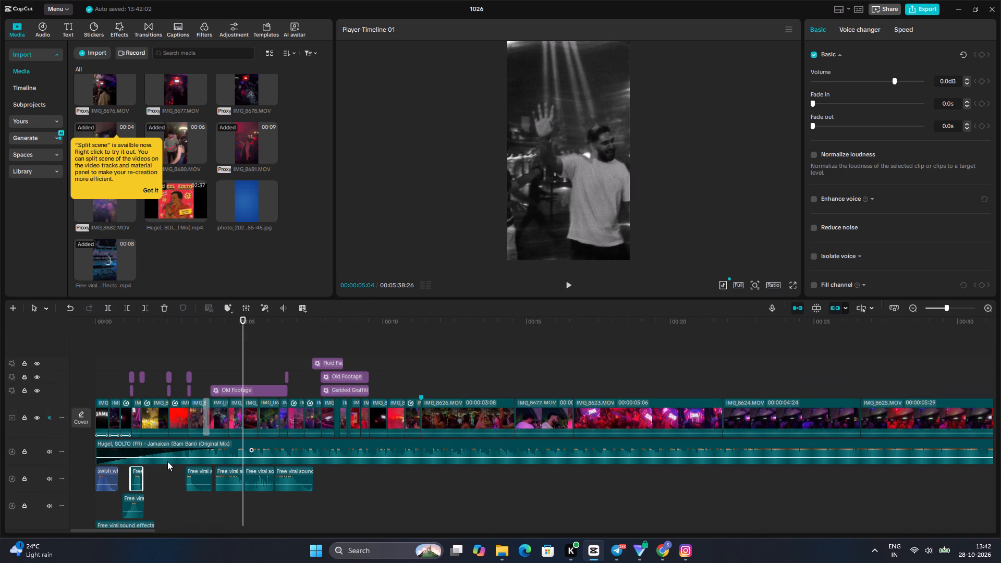
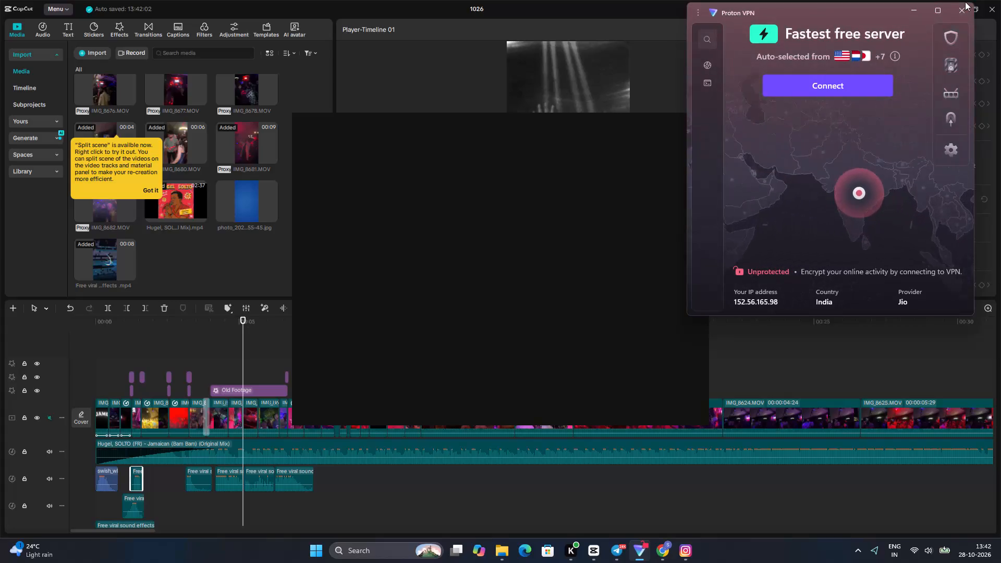
Close the 1026 project in CapCut, the CapCut home window and the Chrome browser, leaving the desktop behind them.
drag(966, 0, 1000, 0)
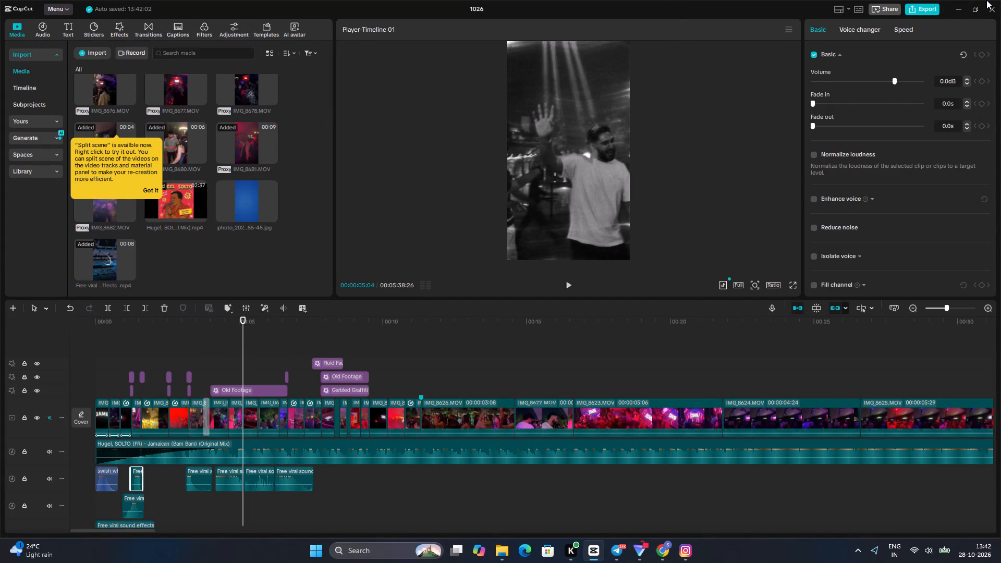
click(989, 10)
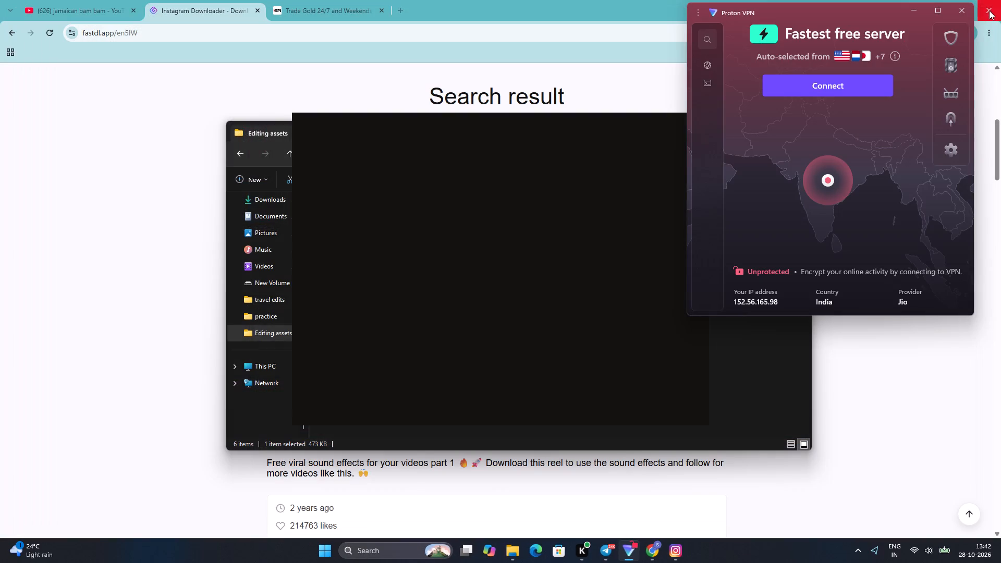
click(968, 6)
click(989, 11)
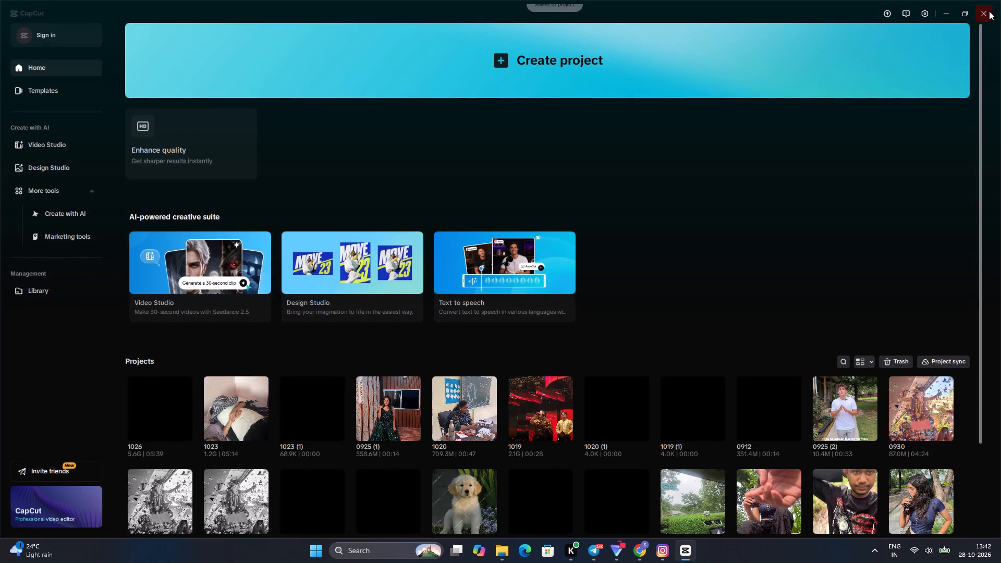
triple_click(989, 11)
double_click(989, 11)
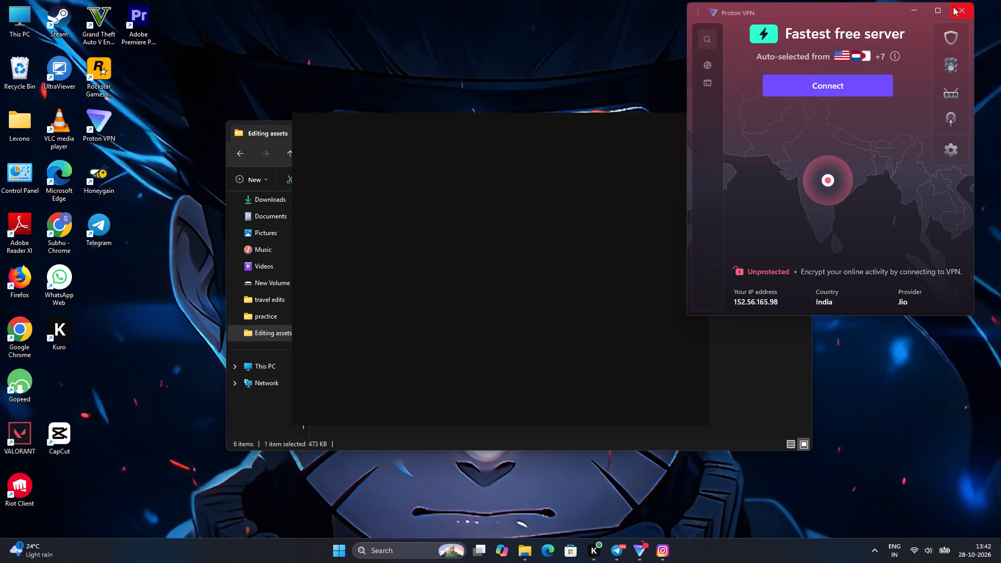